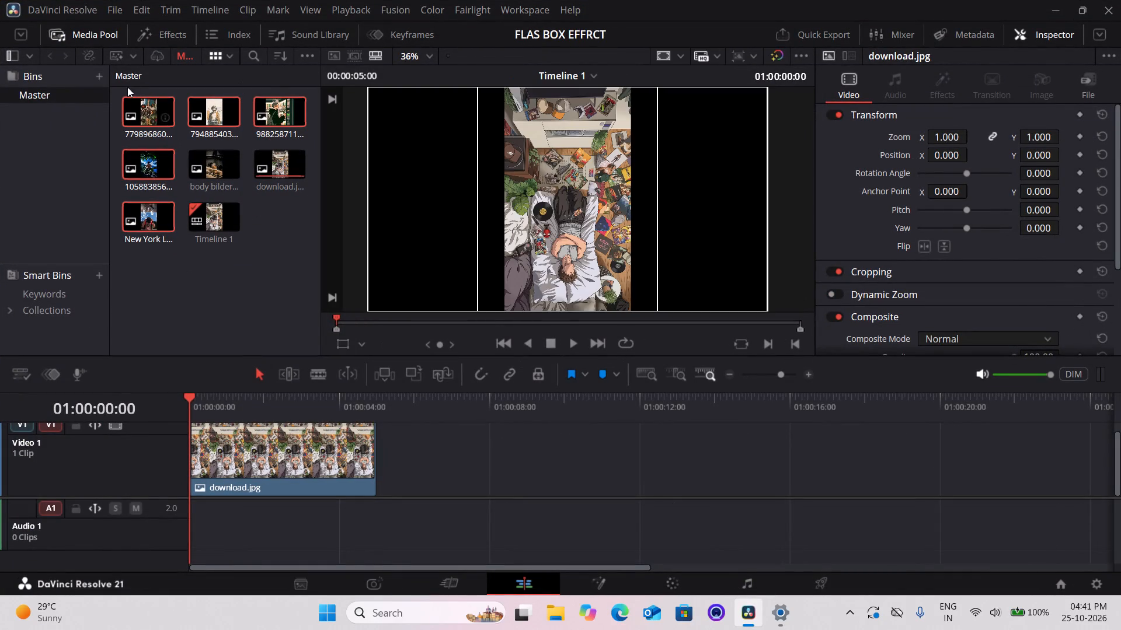
# Add the first six media pool images to Video 1, placed directly after the existing download.jpg clip.
pyautogui.moveTo(114, 95); pyautogui.dragTo(300, 177)
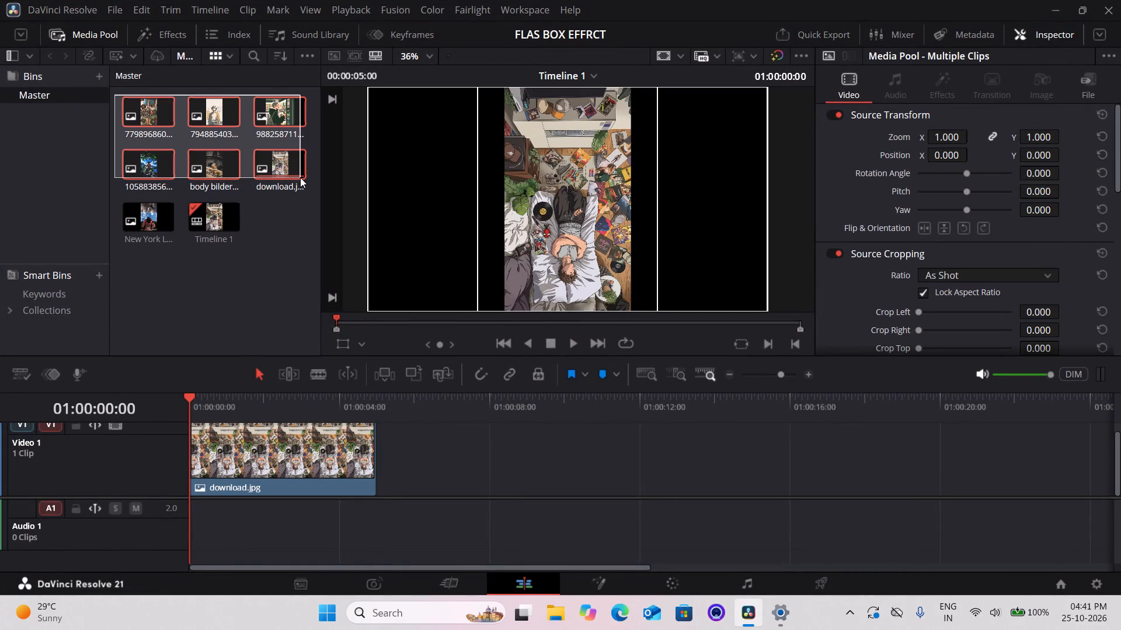
pyautogui.moveTo(300, 177); pyautogui.dragTo(300, 179)
pyautogui.moveTo(173, 134); pyautogui.dragTo(426, 475)
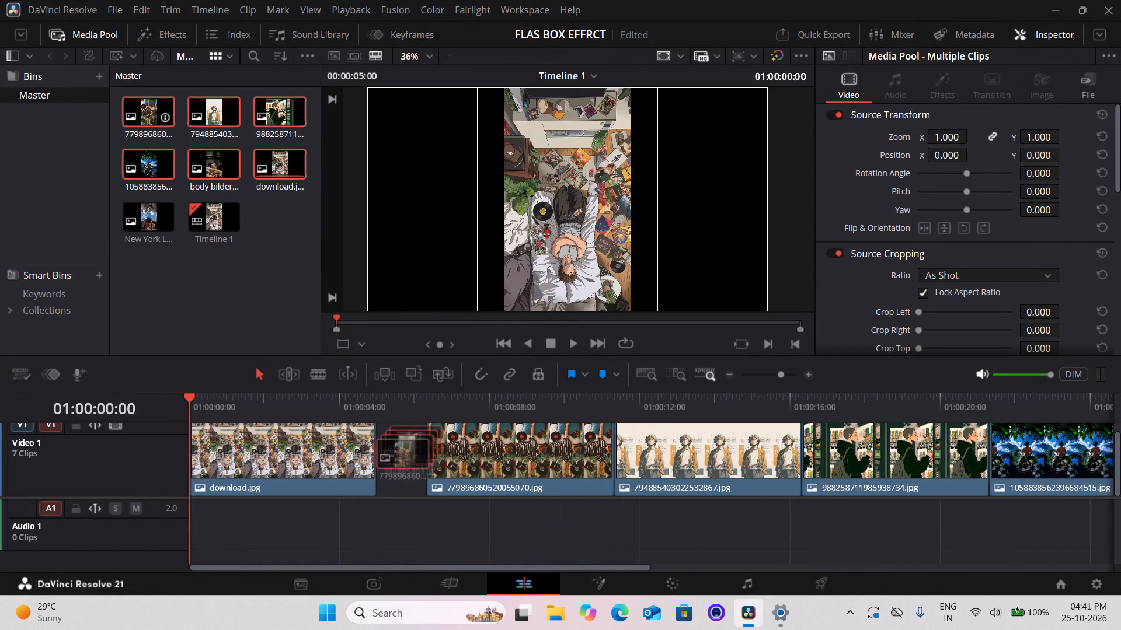
pyautogui.moveTo(426, 475); pyautogui.dragTo(377, 470)
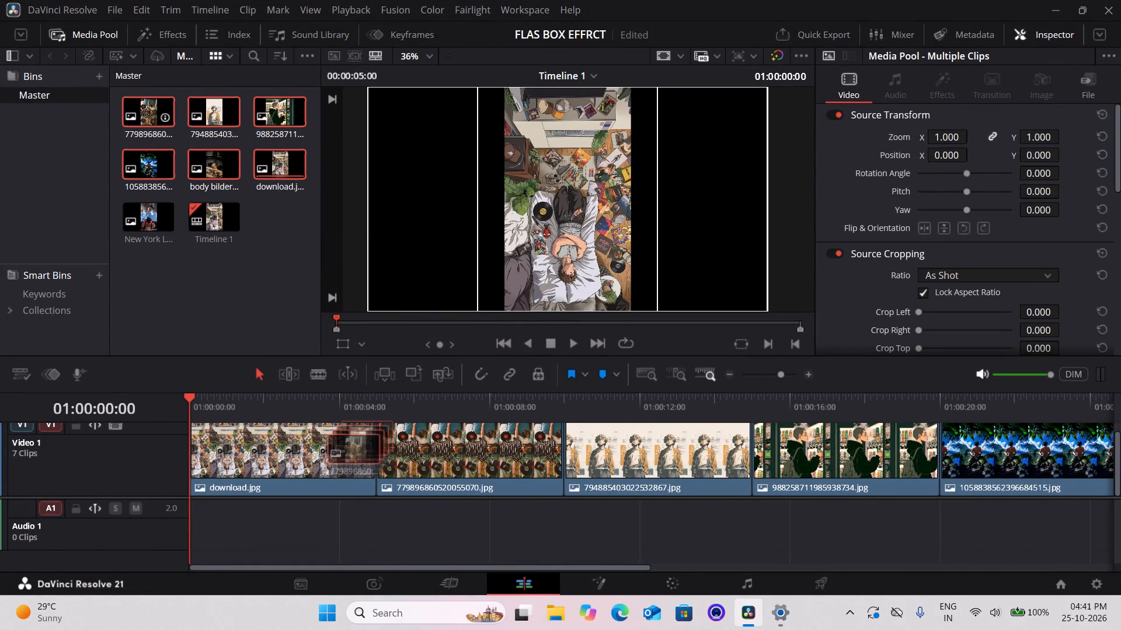
pyautogui.moveTo(377, 470); pyautogui.dragTo(376, 470)
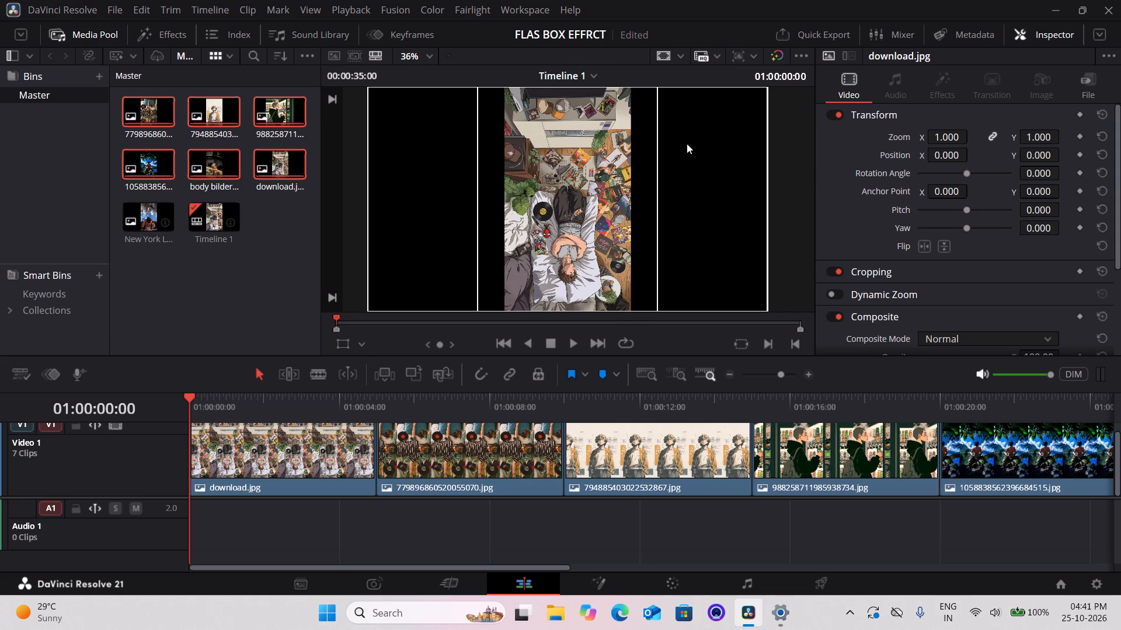
# In Google Chrome, watch the Box Flash Transition tutorial from the YouTube history up to about 2:25, then return to DaVinci Resolve.
pyautogui.moveTo(1055, 4); pyautogui.dragTo(1055, 10)
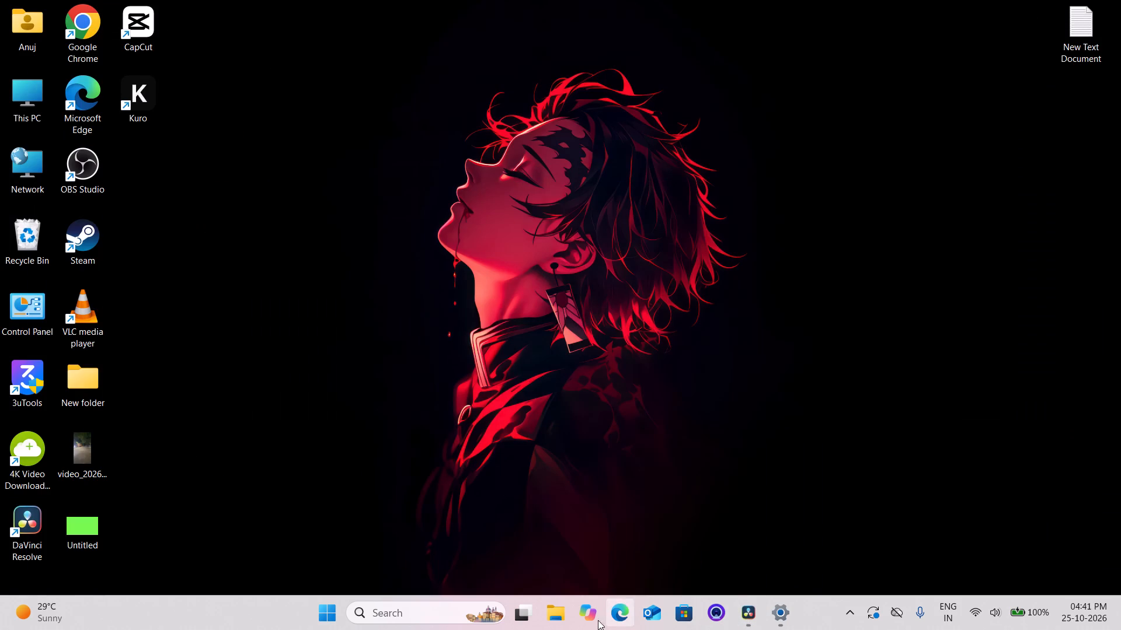
pyautogui.doubleClick(81, 32)
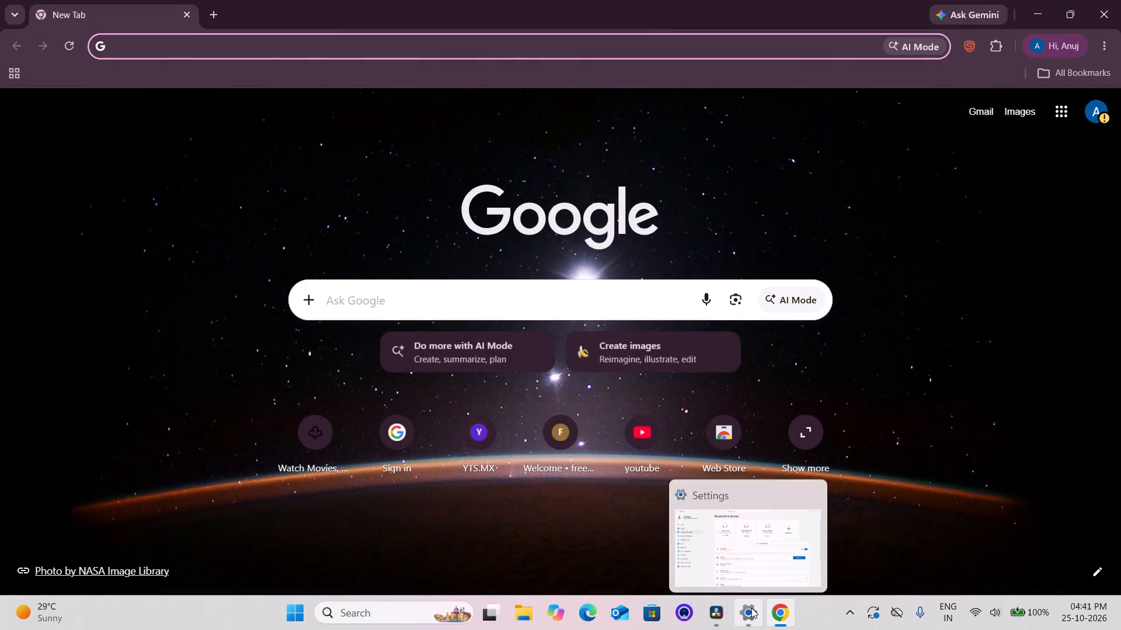
pyautogui.click(816, 497)
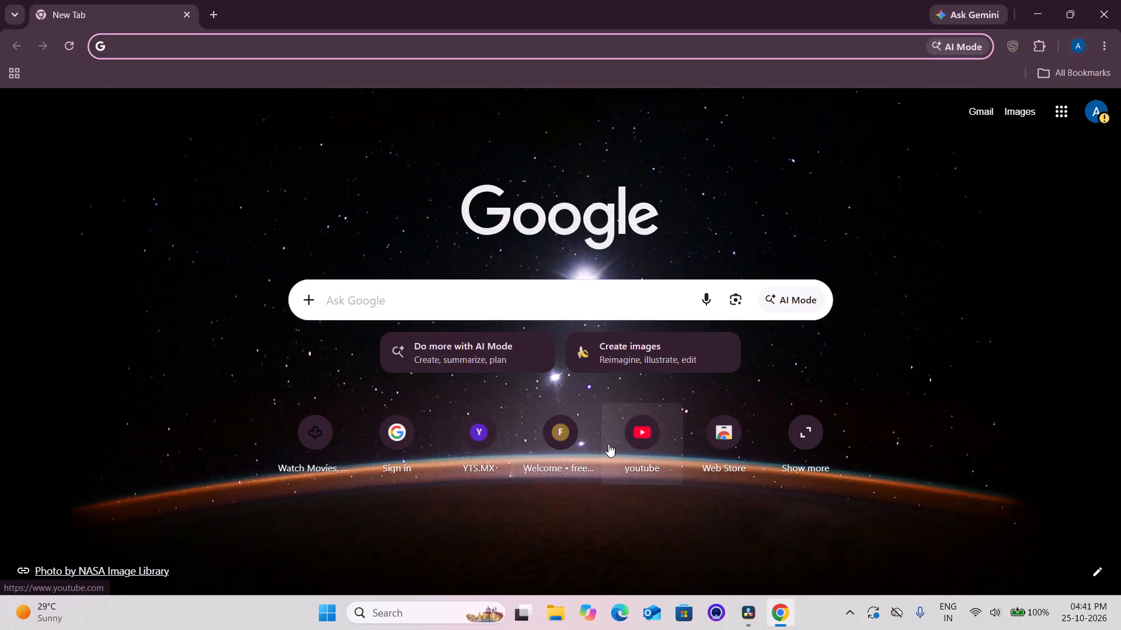
pyautogui.click(615, 454)
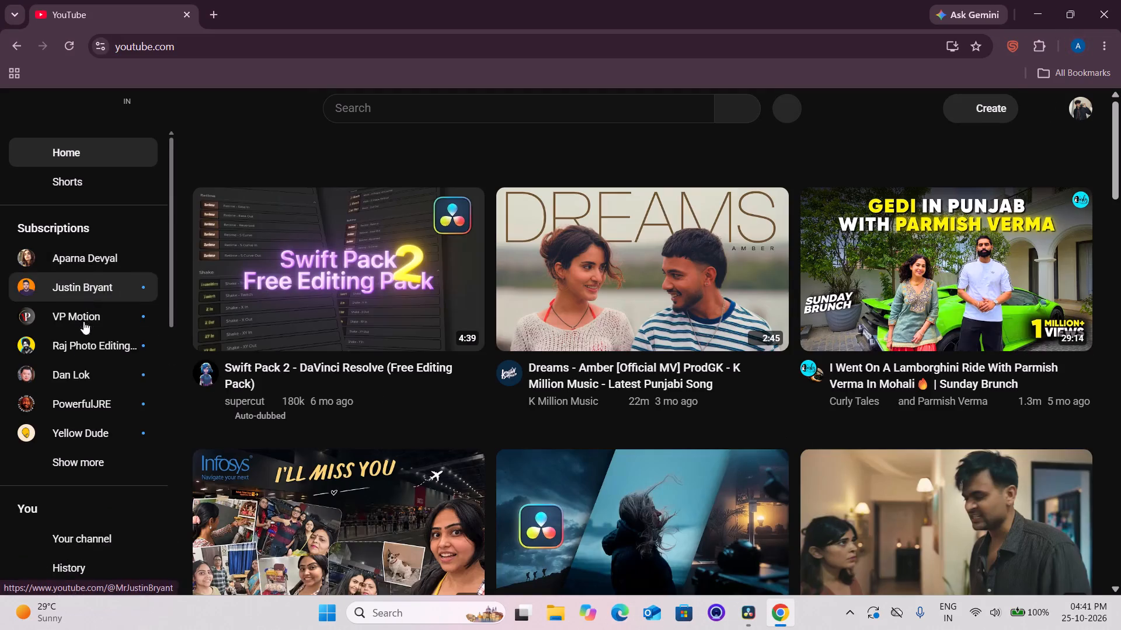
pyautogui.click(62, 556)
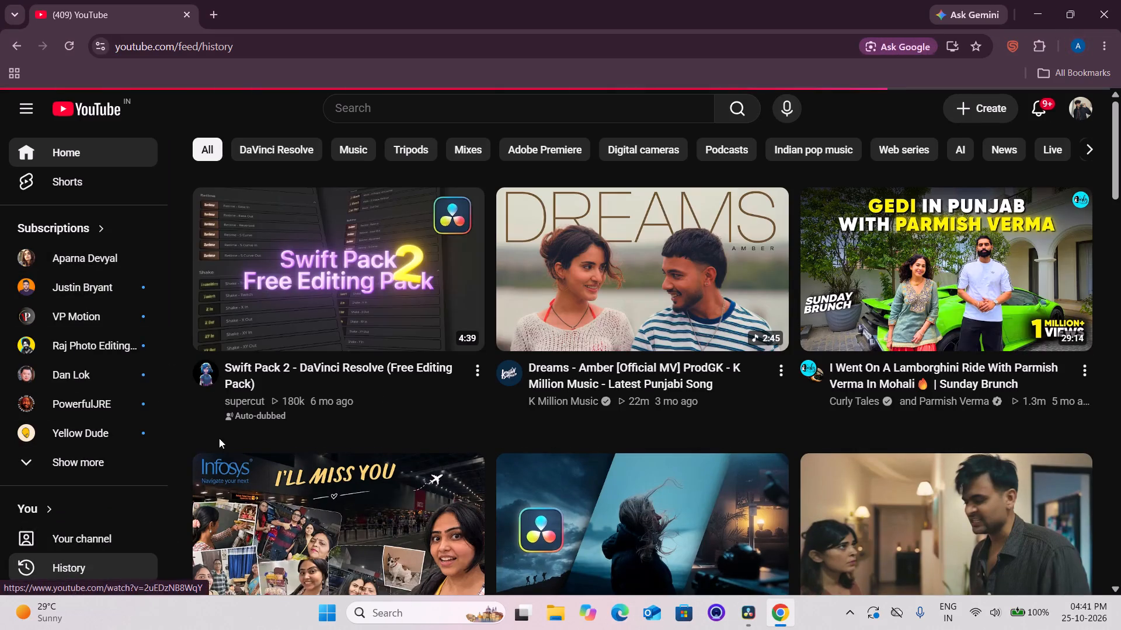
pyautogui.click(293, 308)
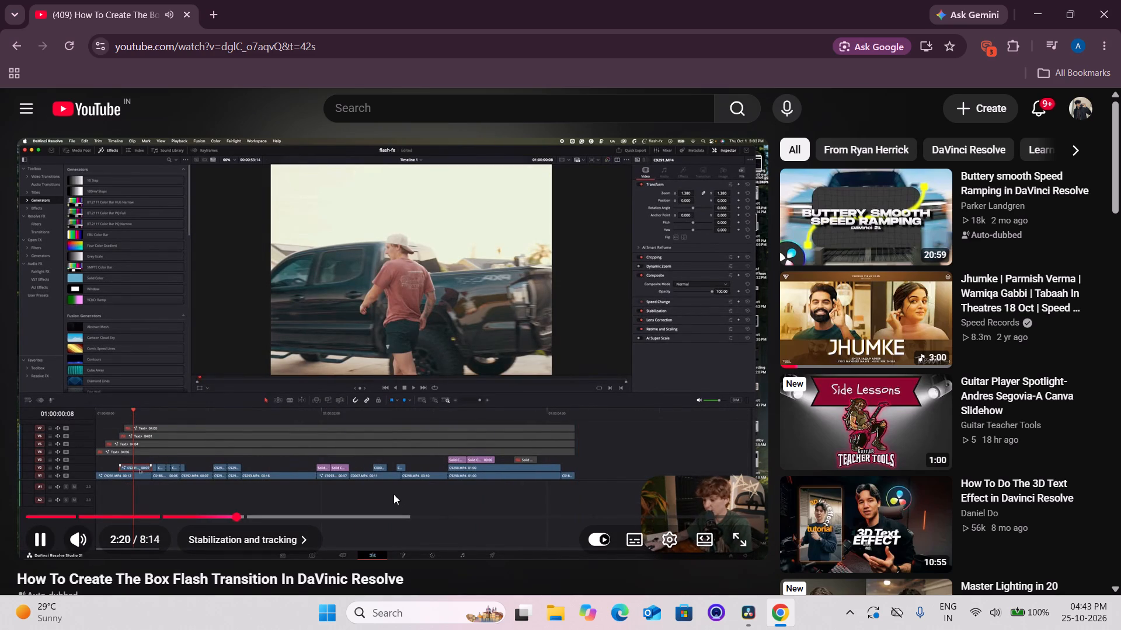
pyautogui.click(361, 457)
pyautogui.click(579, 386)
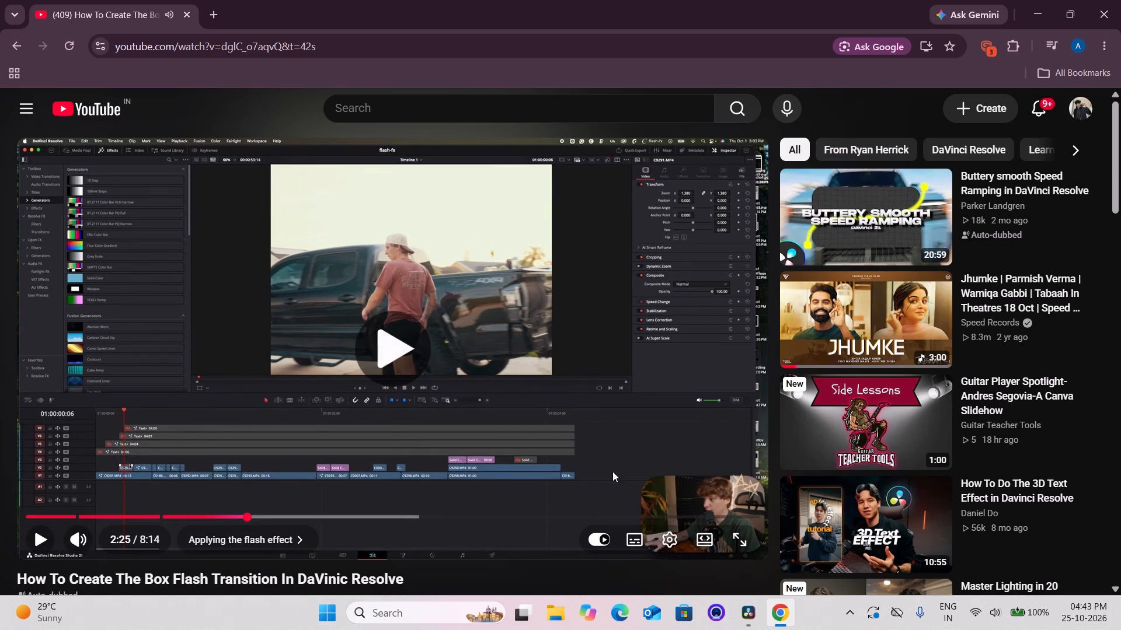
pyautogui.click(578, 391)
pyautogui.click(761, 619)
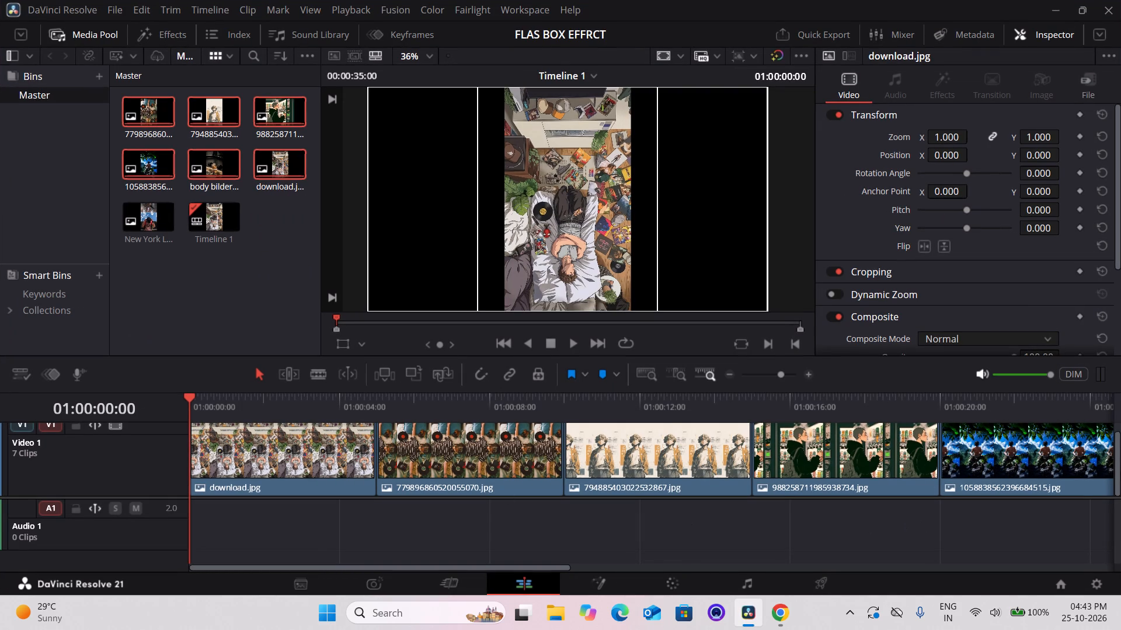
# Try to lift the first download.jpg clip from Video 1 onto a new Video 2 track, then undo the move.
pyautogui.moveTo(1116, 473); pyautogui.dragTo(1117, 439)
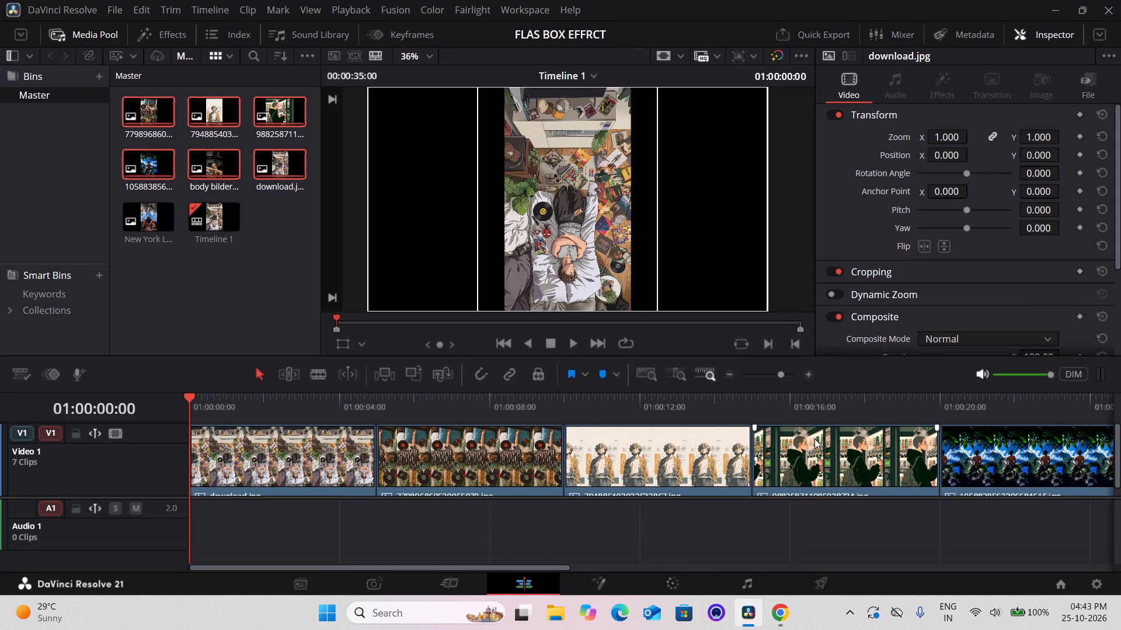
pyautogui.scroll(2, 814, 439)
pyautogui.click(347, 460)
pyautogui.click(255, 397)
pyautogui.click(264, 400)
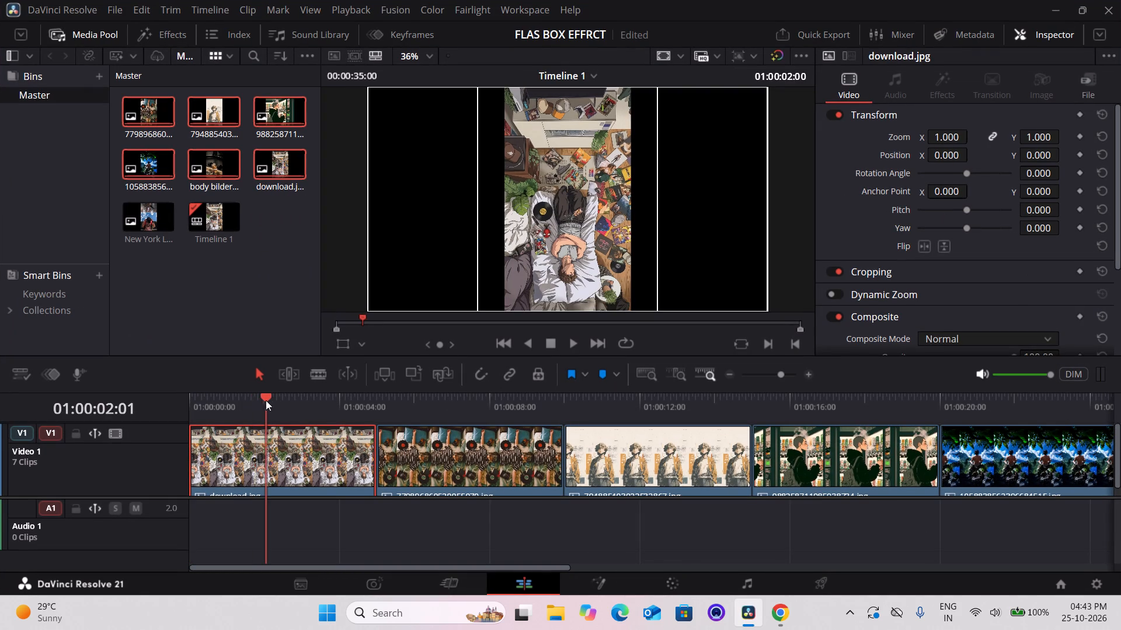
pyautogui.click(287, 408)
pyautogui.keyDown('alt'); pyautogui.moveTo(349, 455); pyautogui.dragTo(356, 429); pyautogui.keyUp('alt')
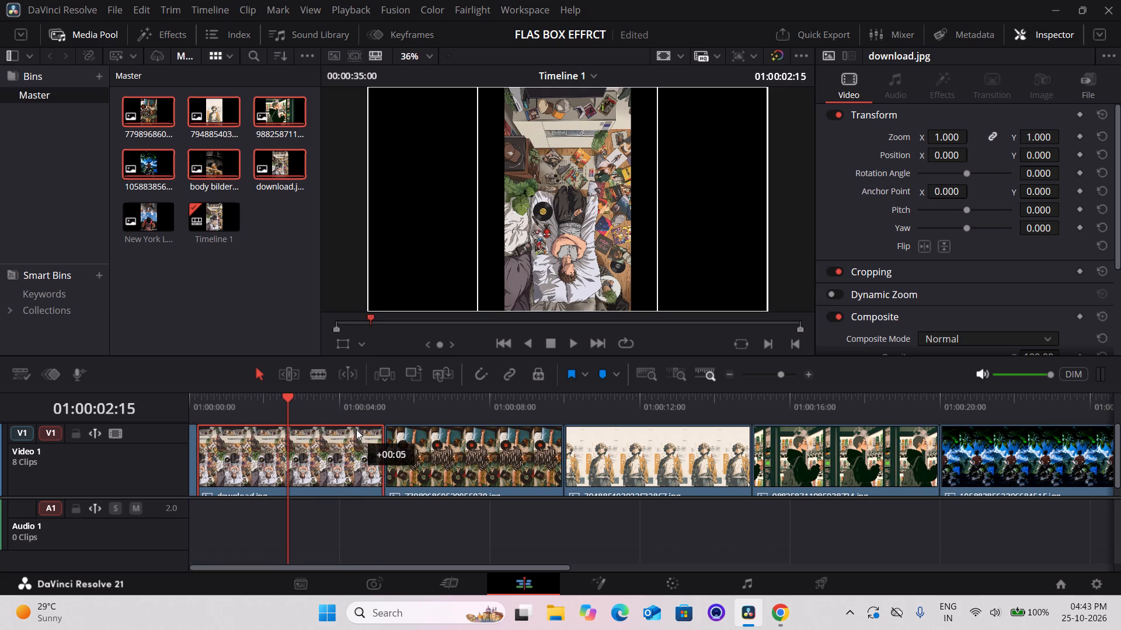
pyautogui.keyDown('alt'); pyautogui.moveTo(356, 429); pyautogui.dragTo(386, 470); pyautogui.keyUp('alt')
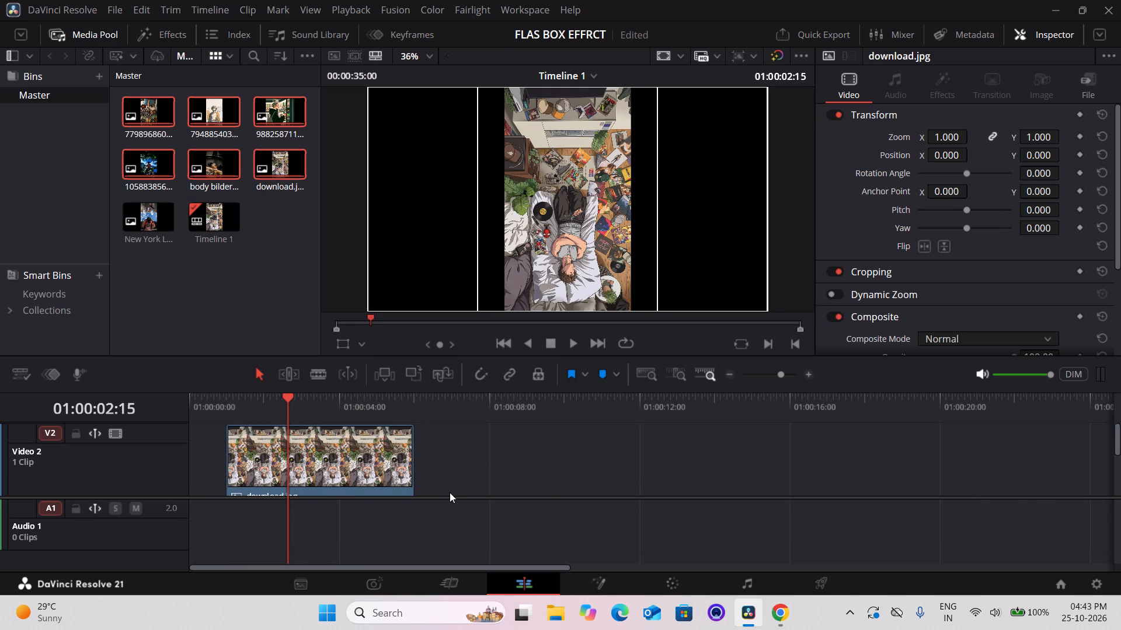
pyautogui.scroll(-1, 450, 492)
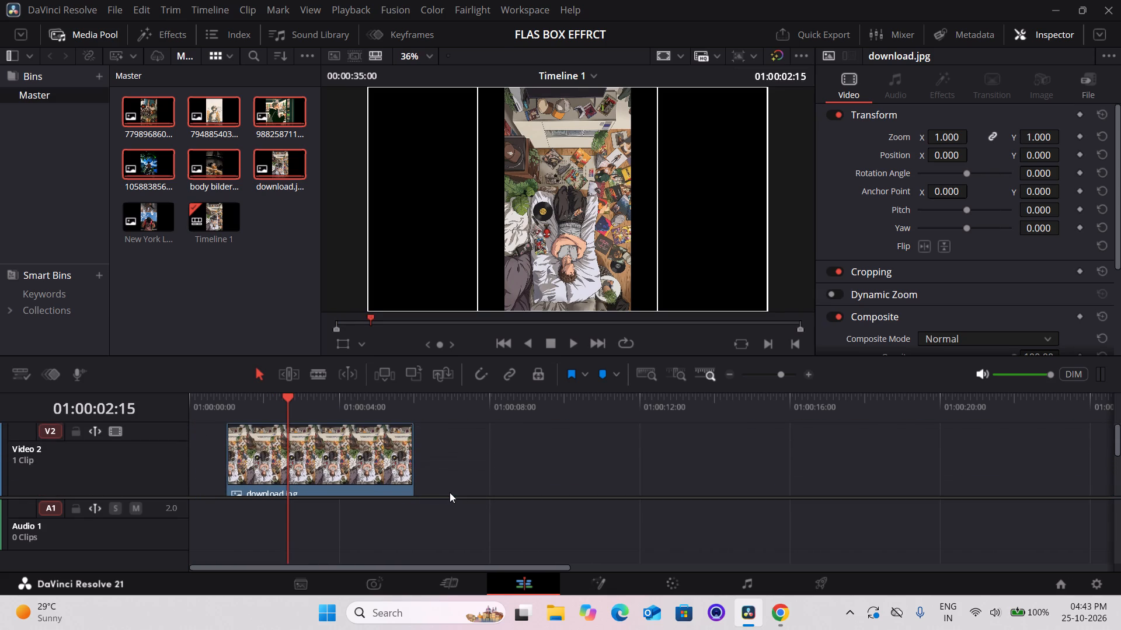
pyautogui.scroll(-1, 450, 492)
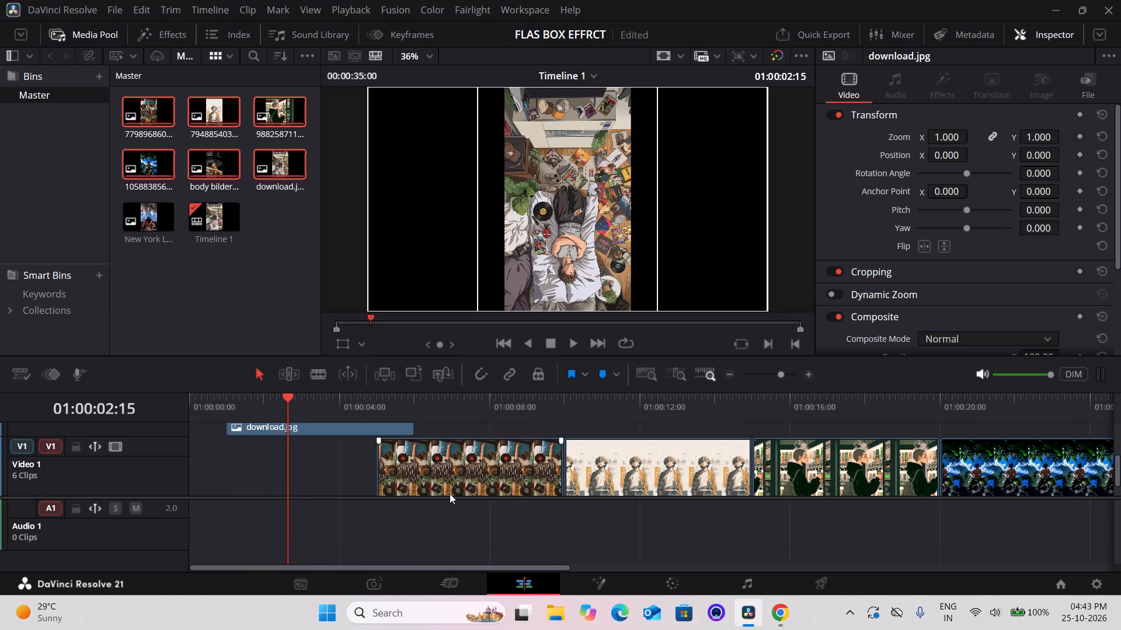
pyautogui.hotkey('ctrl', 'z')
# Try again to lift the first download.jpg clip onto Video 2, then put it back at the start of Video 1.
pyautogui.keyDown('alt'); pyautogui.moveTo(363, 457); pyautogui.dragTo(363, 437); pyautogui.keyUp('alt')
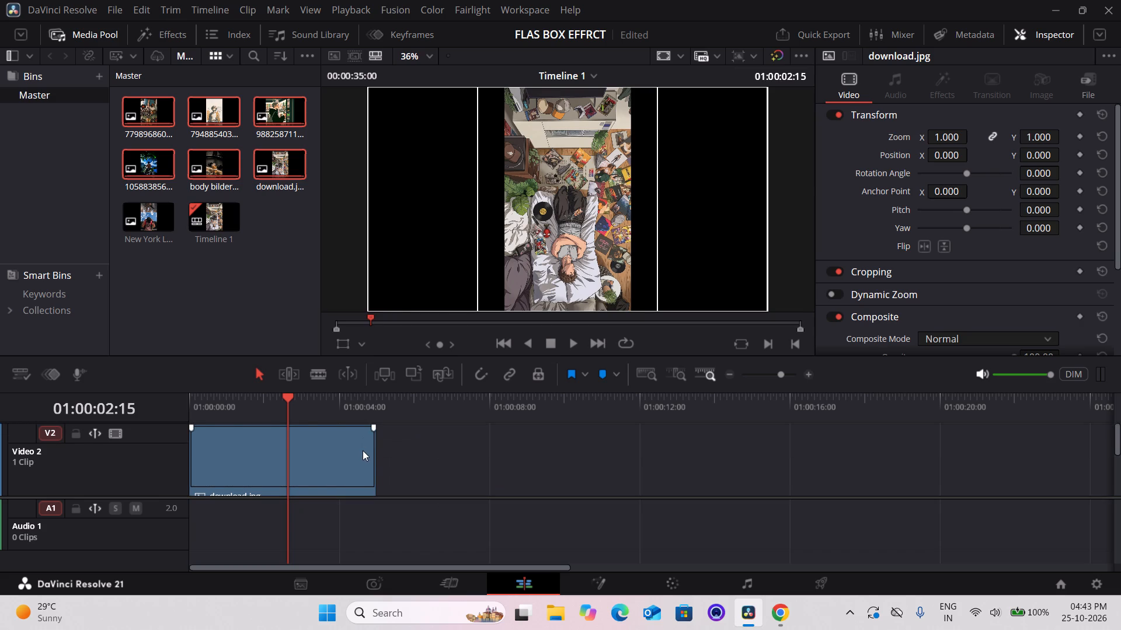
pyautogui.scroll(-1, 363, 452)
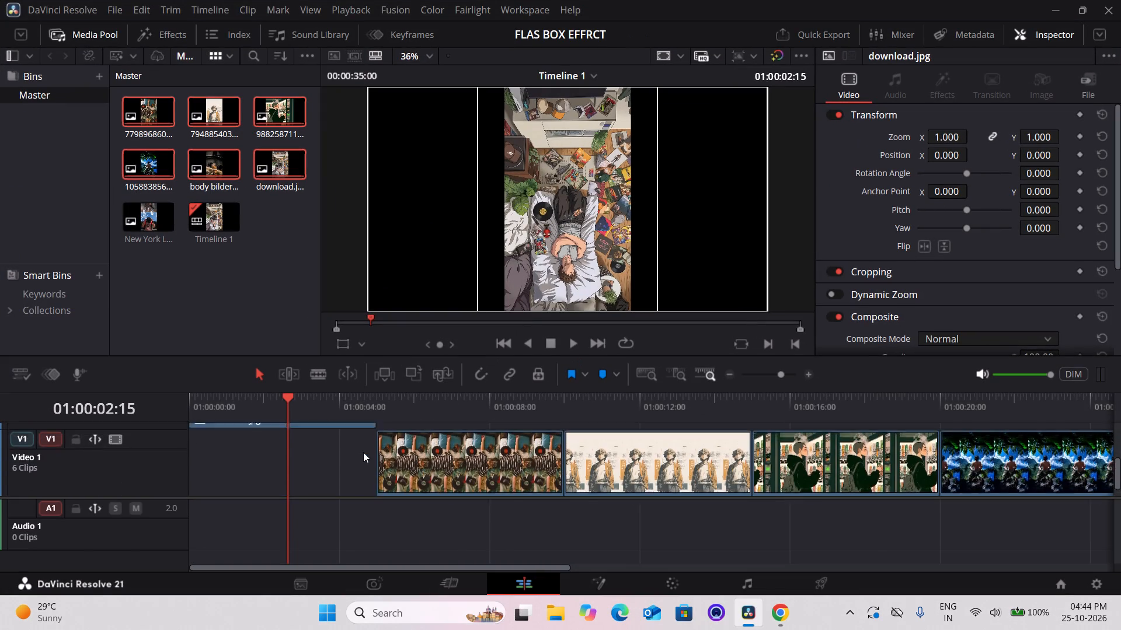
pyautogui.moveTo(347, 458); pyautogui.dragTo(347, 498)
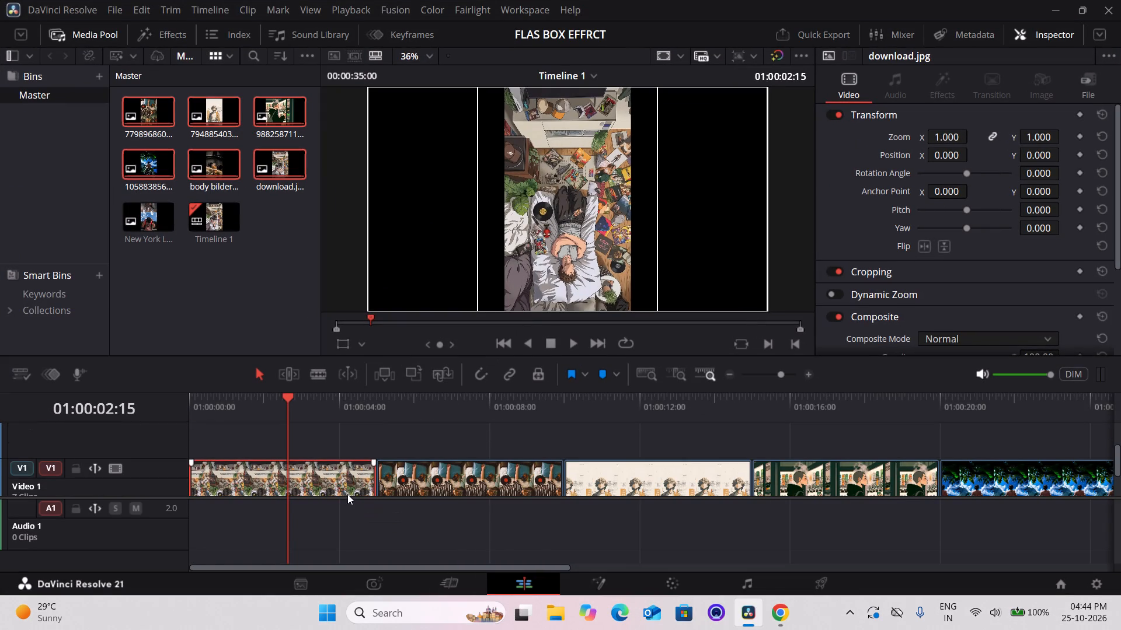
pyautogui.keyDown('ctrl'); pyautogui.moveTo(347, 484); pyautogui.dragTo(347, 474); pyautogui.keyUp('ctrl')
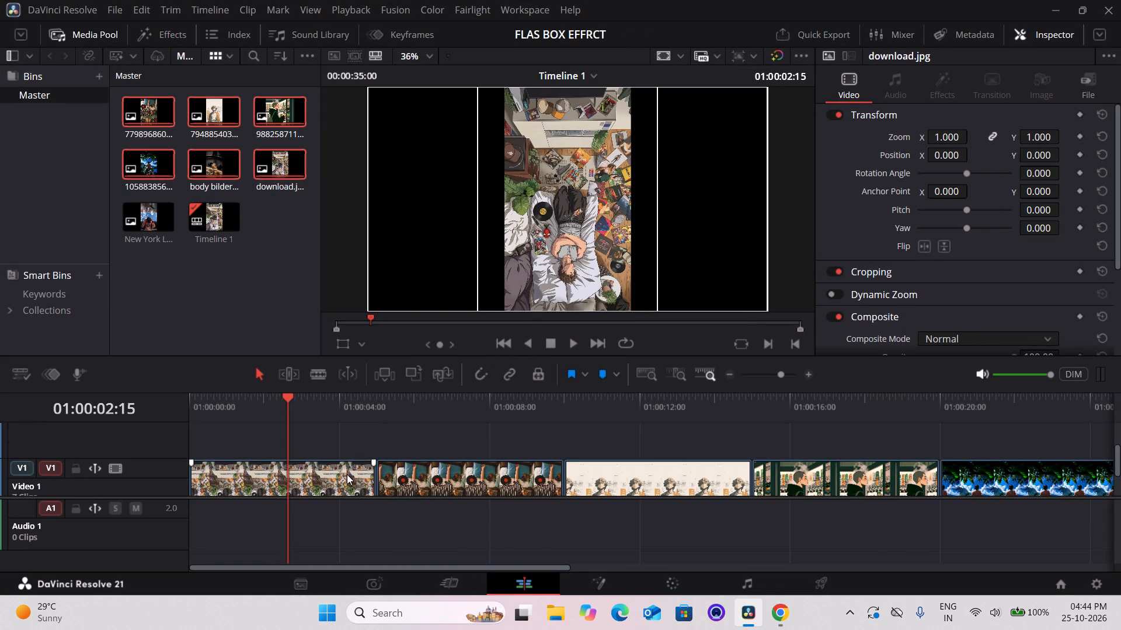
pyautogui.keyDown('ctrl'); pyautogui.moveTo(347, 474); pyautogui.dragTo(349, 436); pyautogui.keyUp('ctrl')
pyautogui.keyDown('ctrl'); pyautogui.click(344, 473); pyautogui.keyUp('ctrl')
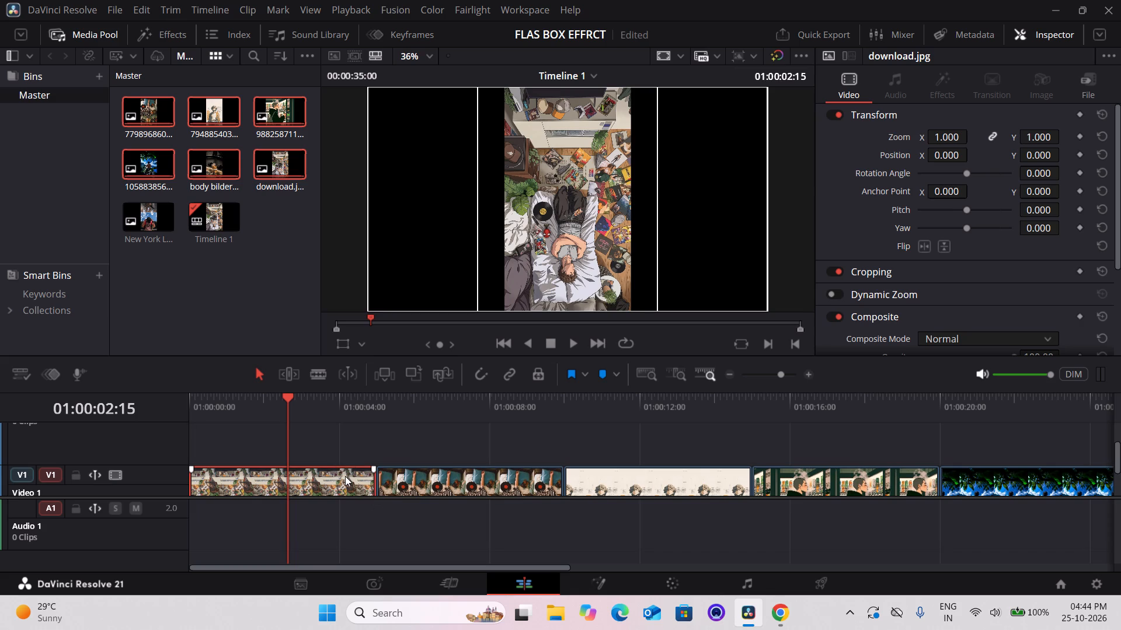
# Duplicate the first download.jpg clip onto Video 2 and move the copy so it starts at about 3 seconds.
pyautogui.moveTo(345, 476); pyautogui.dragTo(350, 483)
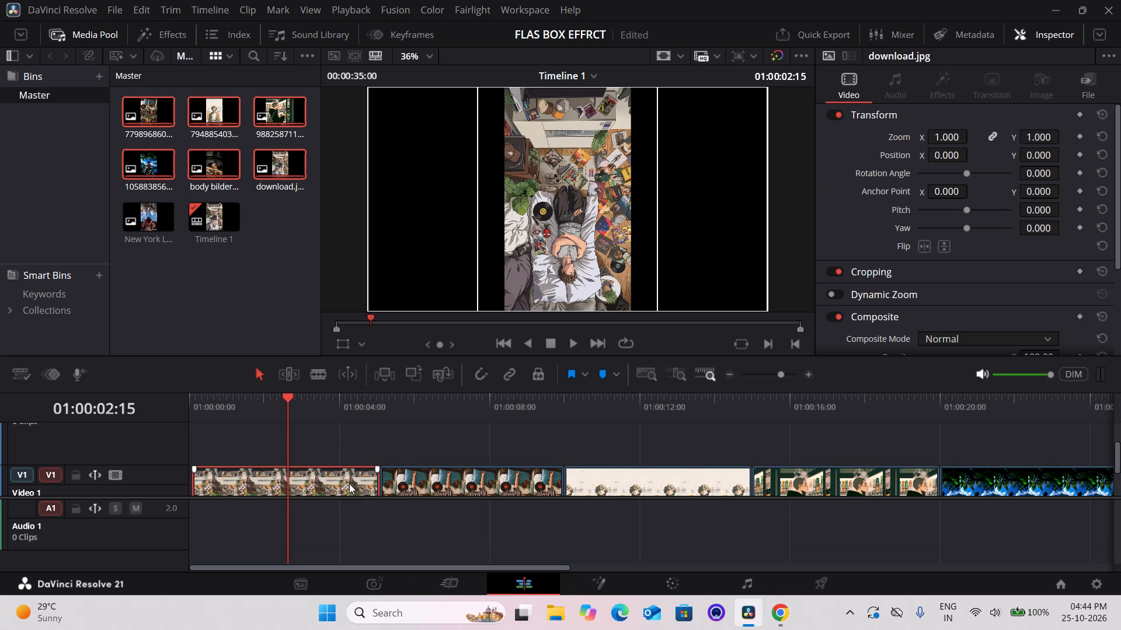
pyautogui.keyDown('alt'); pyautogui.moveTo(349, 483); pyautogui.dragTo(344, 439); pyautogui.keyUp('alt')
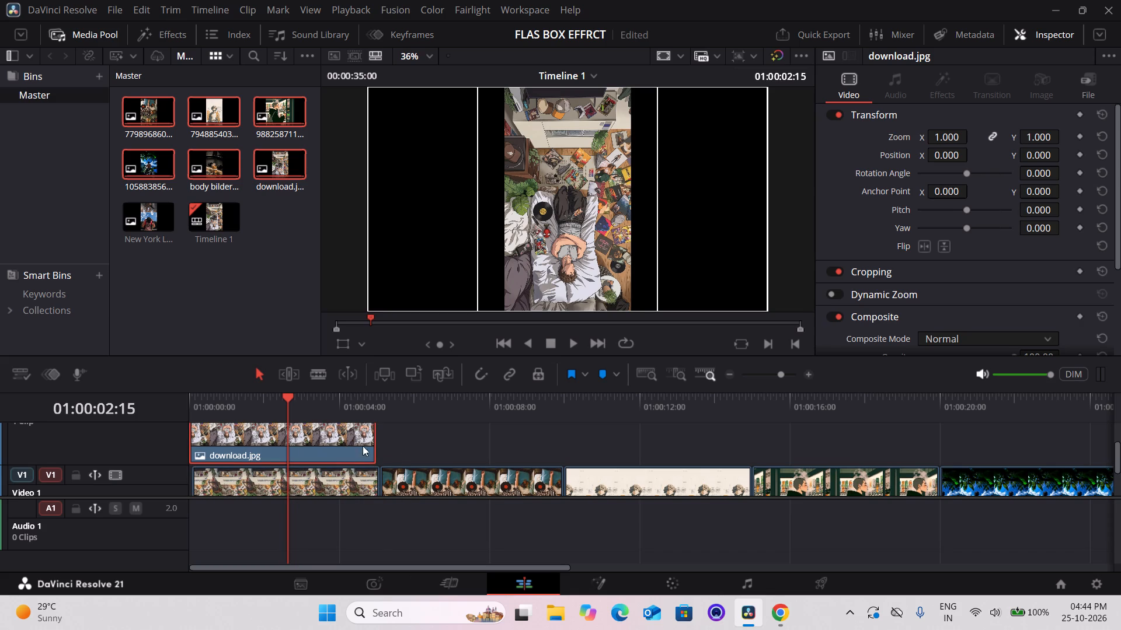
pyautogui.moveTo(350, 446); pyautogui.dragTo(458, 461)
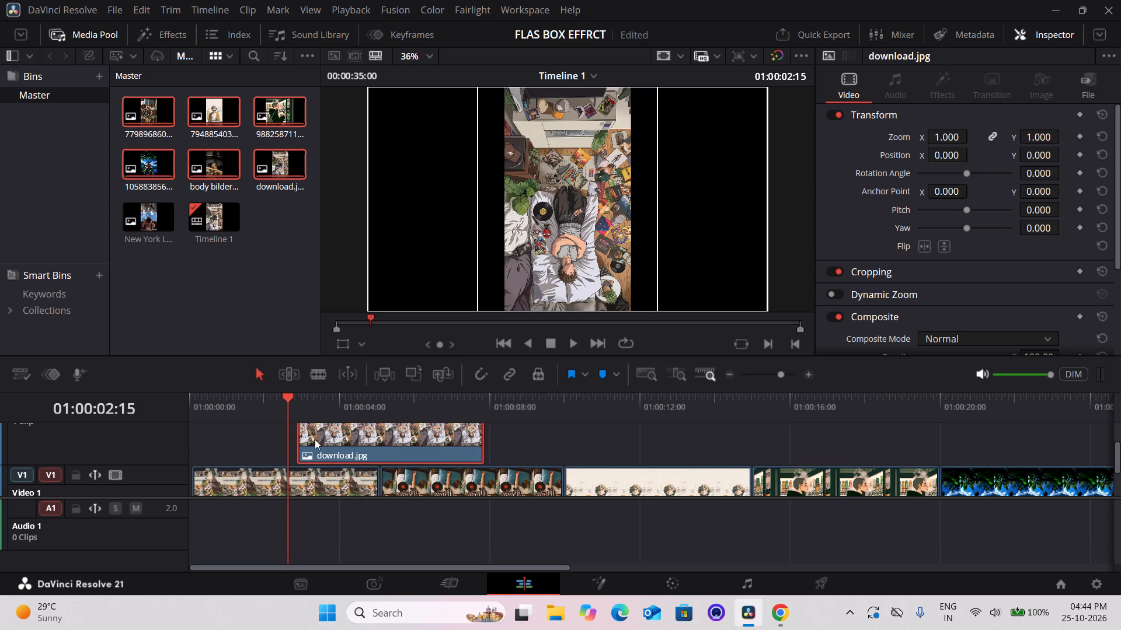
# Trim the download.jpg copy on Video 2 to run from about 3.6 to about 6.4 seconds, across the first cut.
pyautogui.moveTo(298, 442); pyautogui.dragTo(324, 446)
pyautogui.click(326, 446)
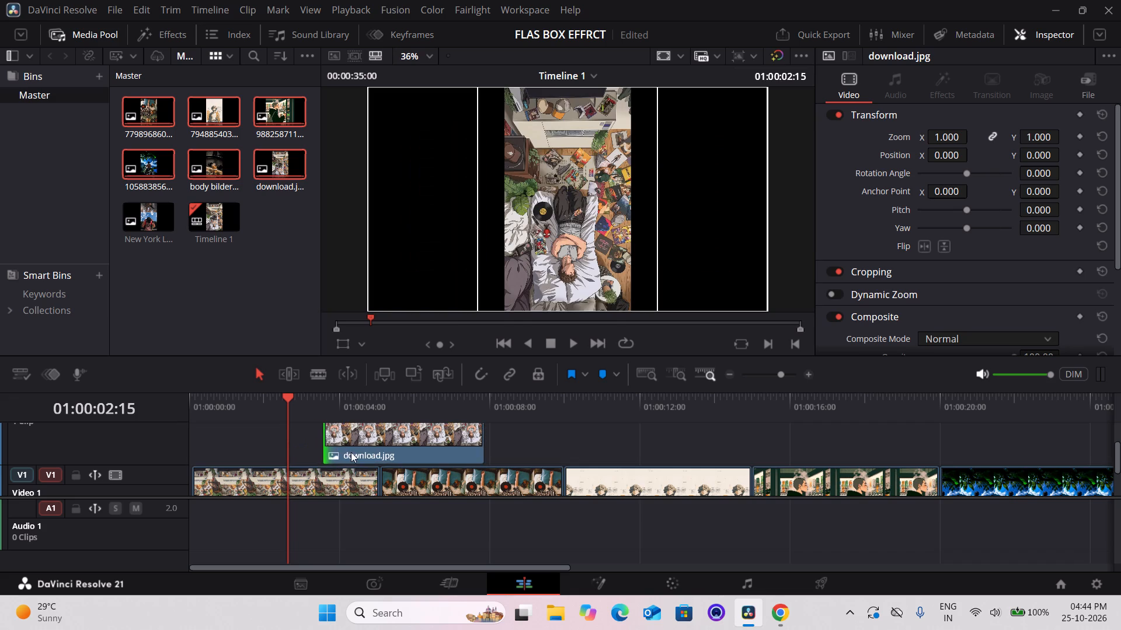
pyautogui.moveTo(486, 444); pyautogui.dragTo(478, 444)
pyautogui.moveTo(485, 440); pyautogui.dragTo(429, 452)
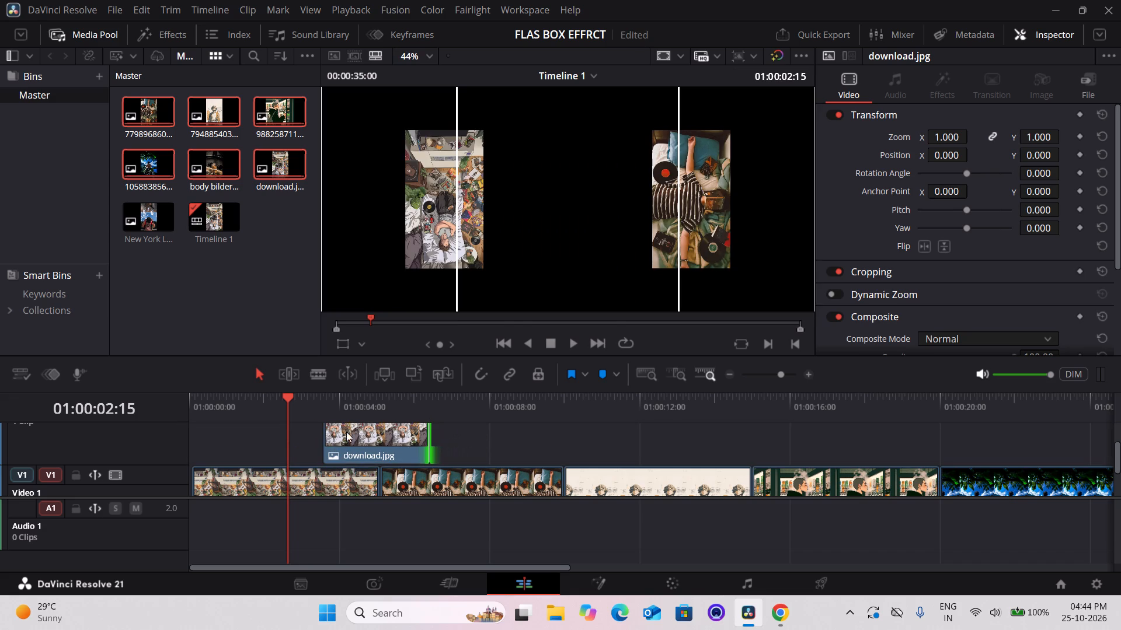
# Position the playhead at 01:00:03:09, just before the start of the Video 2 clip.
pyautogui.click(298, 402)
pyautogui.click(315, 401)
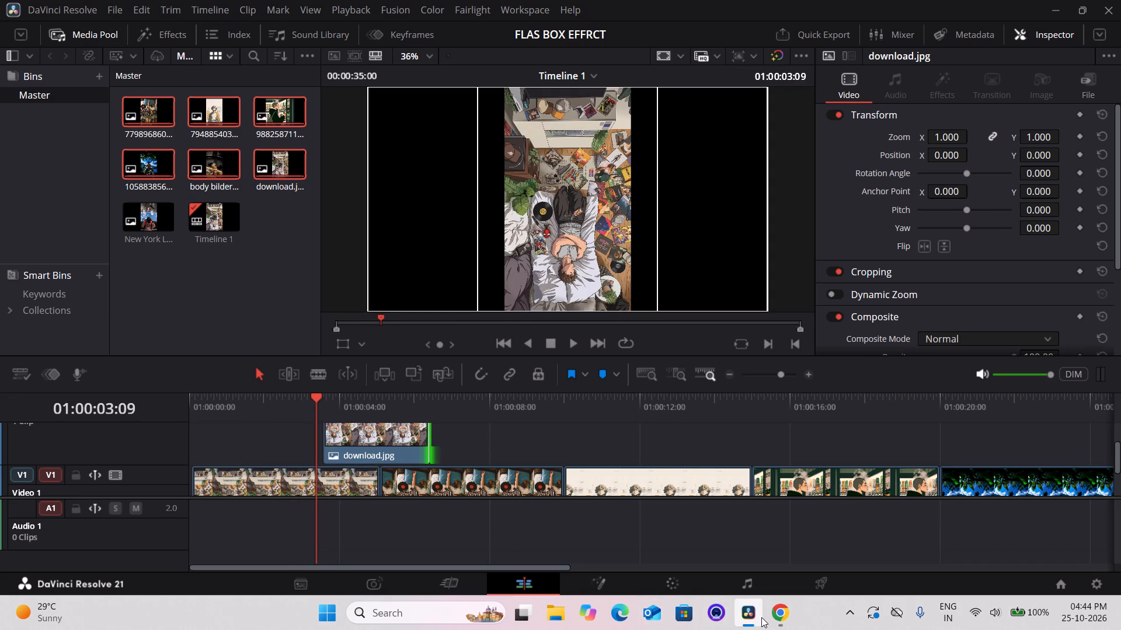
# Switch to the YouTube tutorial in Chrome and review how the overlay clip's composite mode is chosen for the flash effect.
pyautogui.click(784, 617)
pyautogui.click(469, 328)
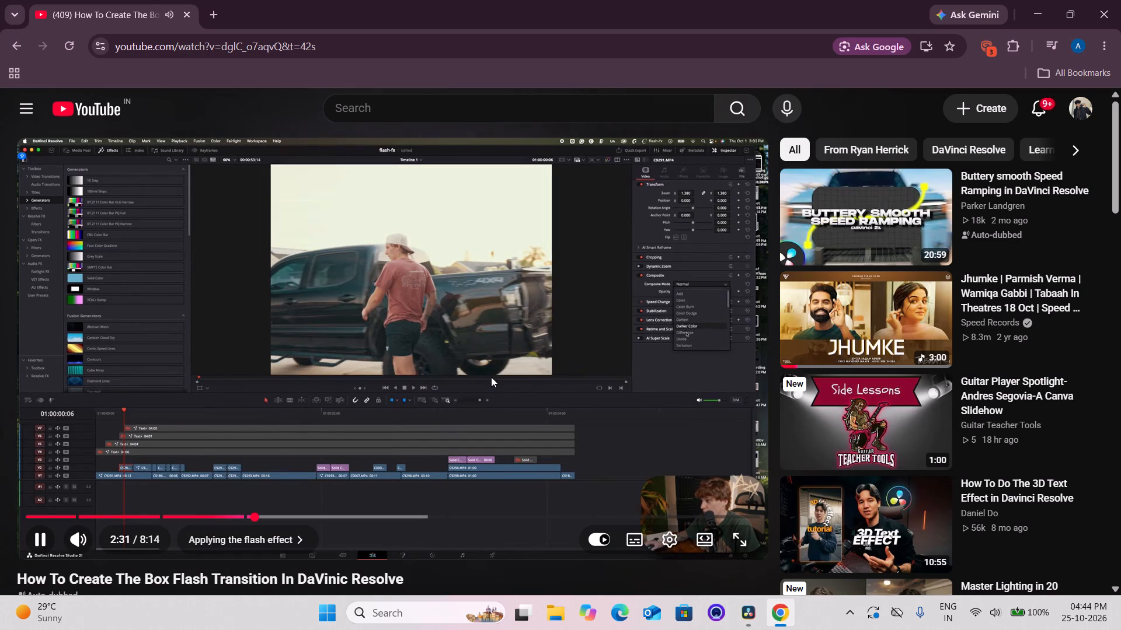
pyautogui.press('space')
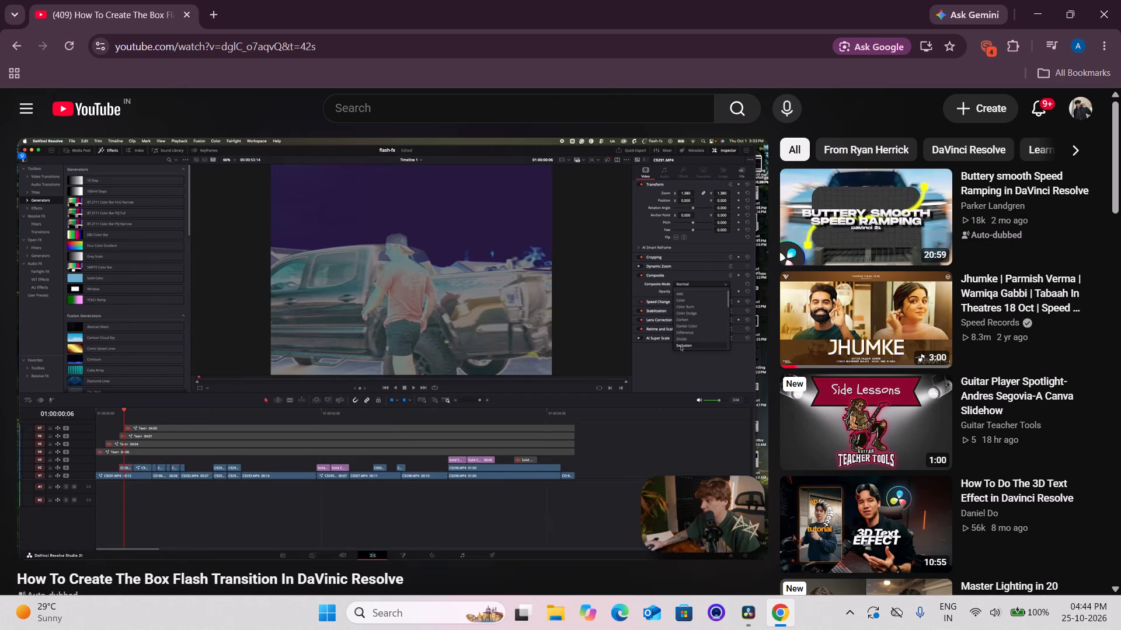
pyautogui.press('space')
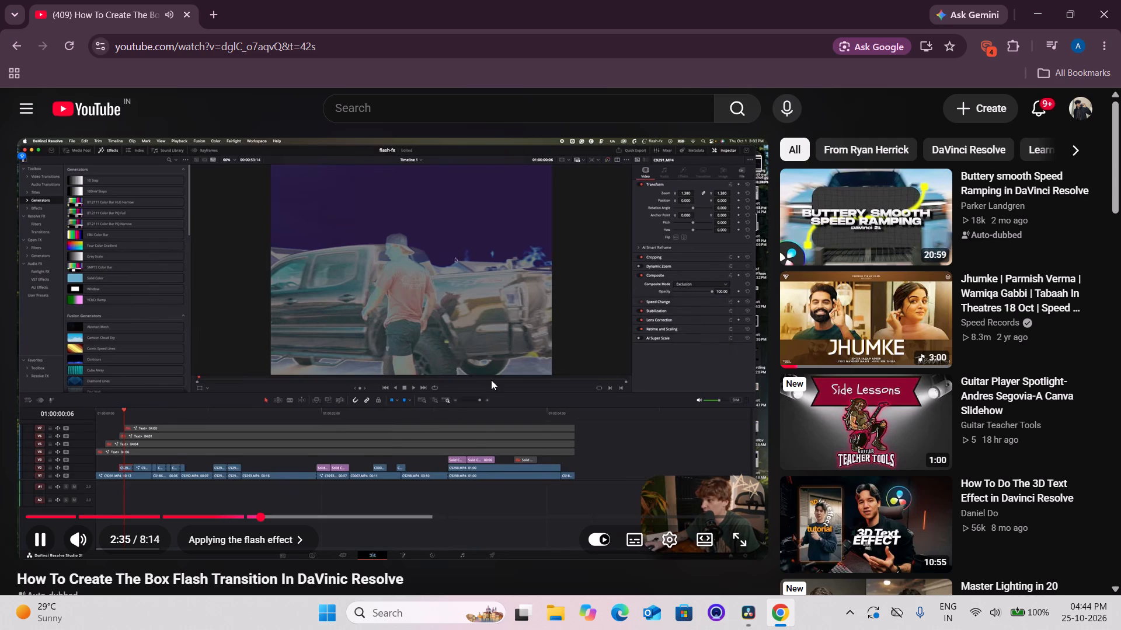
pyautogui.press('Left')
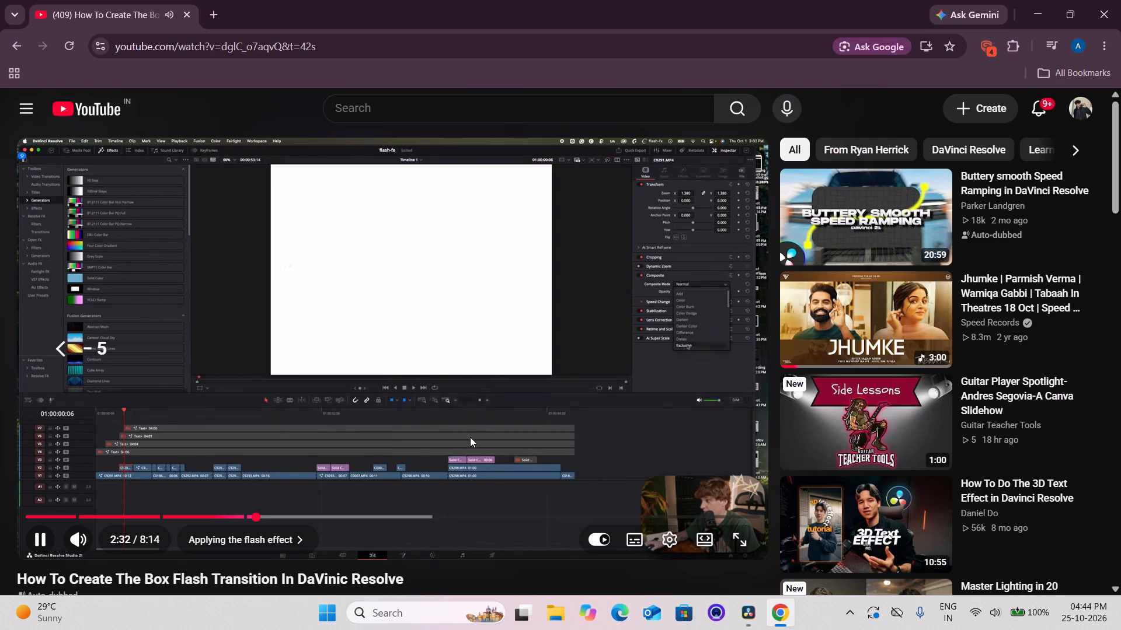
pyautogui.press('Left')
pyautogui.press('Left')
pyautogui.press('Left')
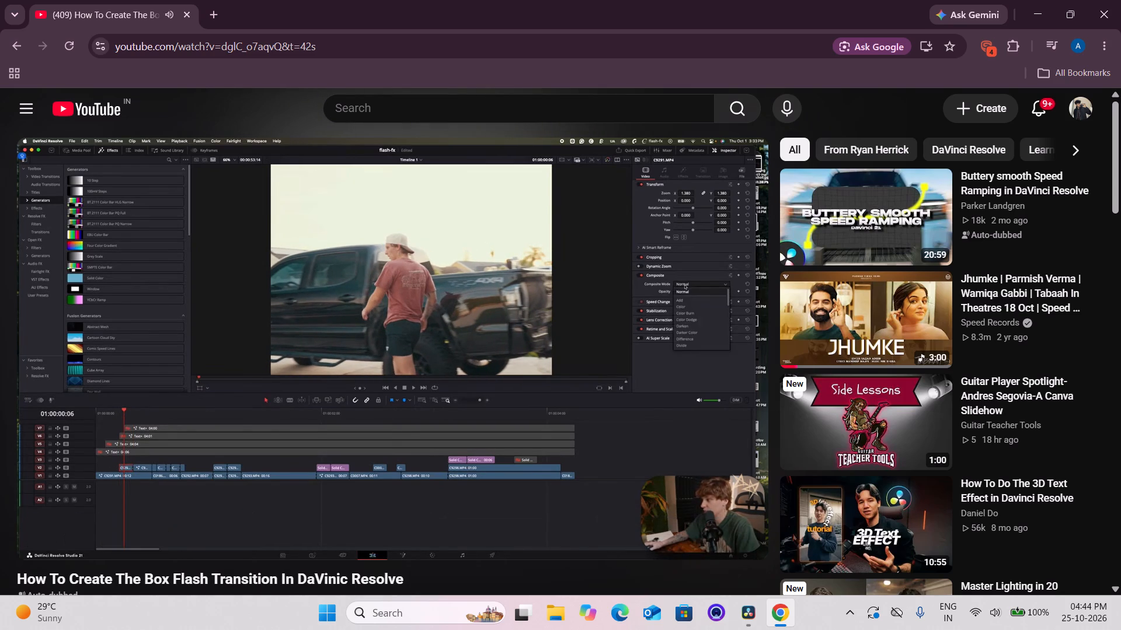
pyautogui.press('space')
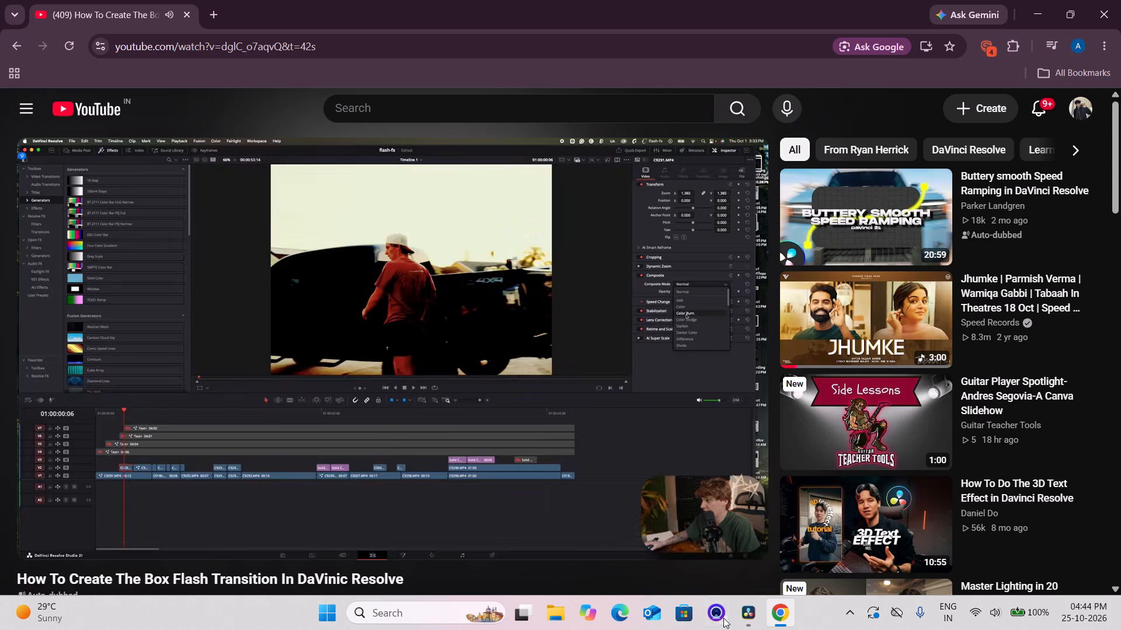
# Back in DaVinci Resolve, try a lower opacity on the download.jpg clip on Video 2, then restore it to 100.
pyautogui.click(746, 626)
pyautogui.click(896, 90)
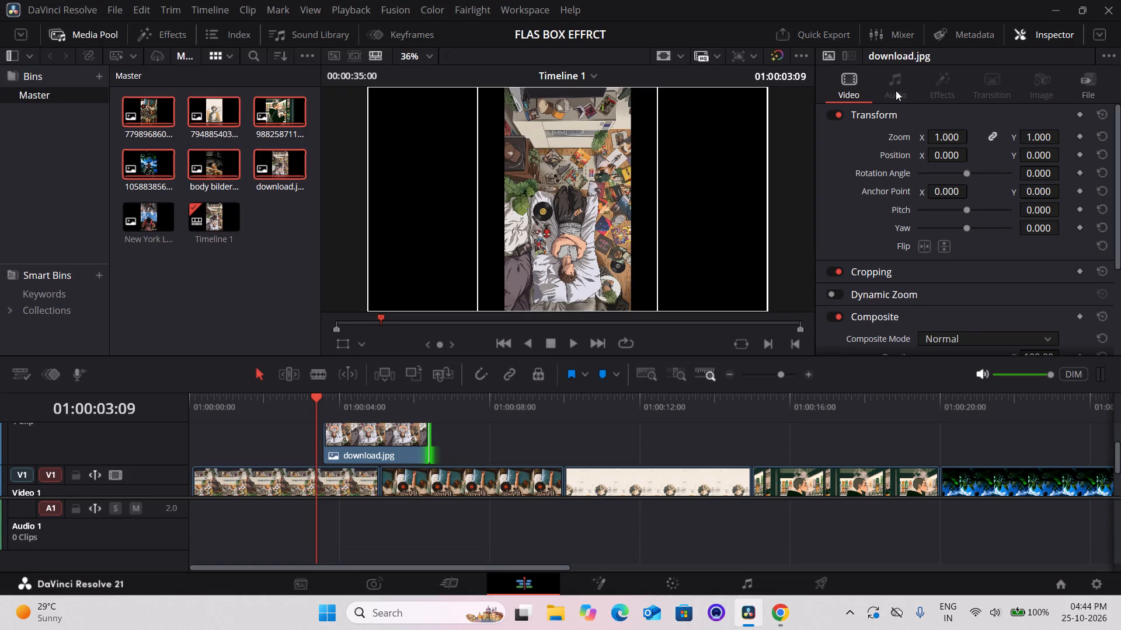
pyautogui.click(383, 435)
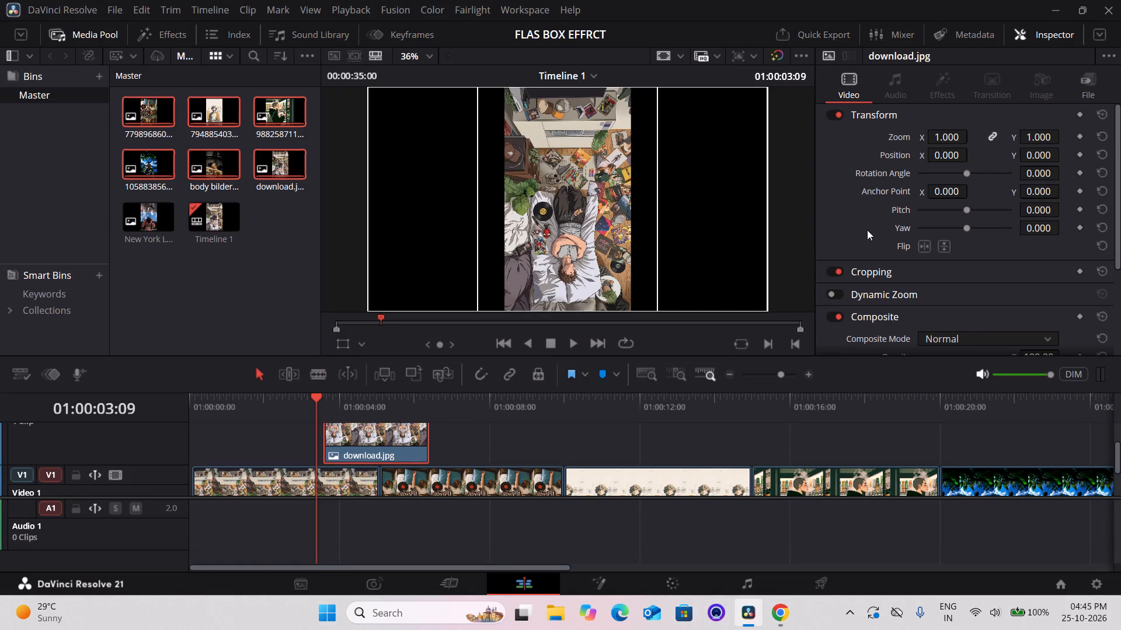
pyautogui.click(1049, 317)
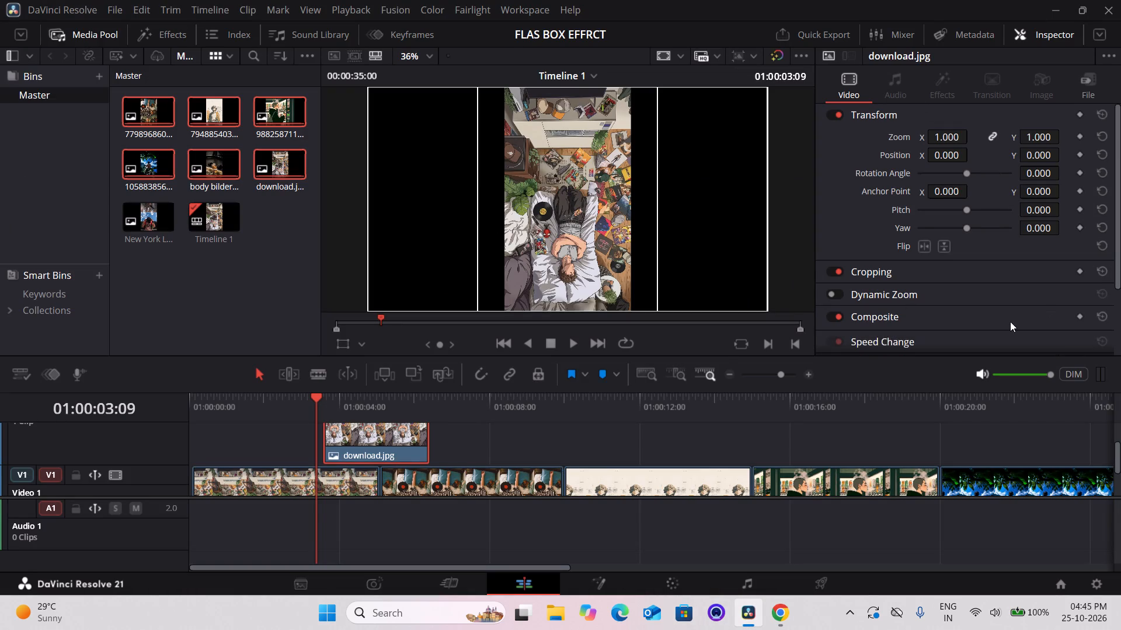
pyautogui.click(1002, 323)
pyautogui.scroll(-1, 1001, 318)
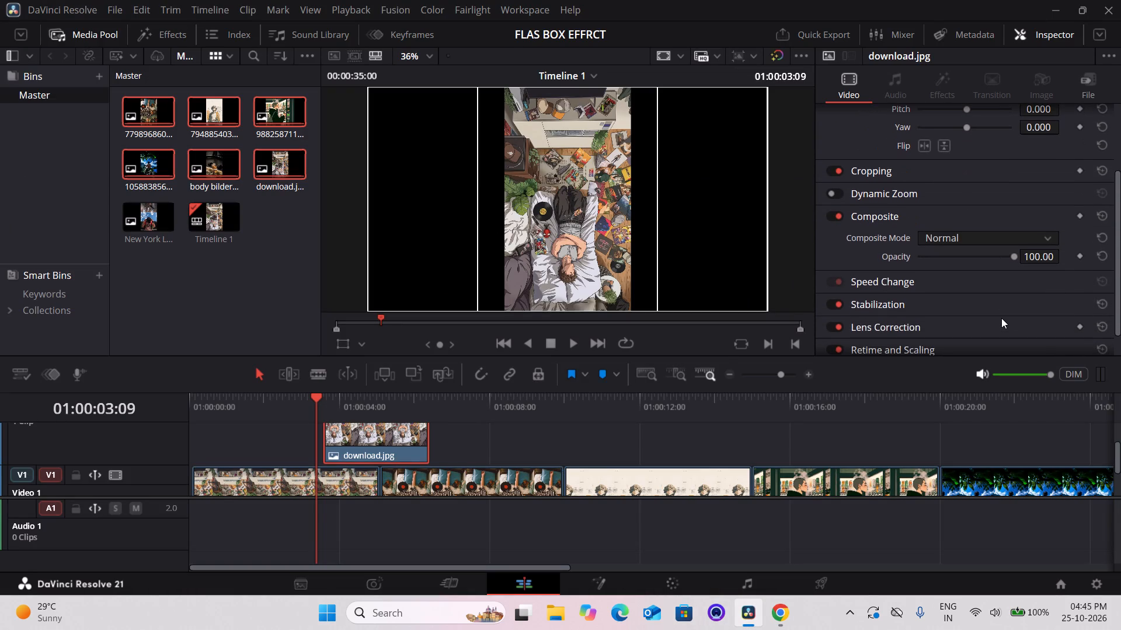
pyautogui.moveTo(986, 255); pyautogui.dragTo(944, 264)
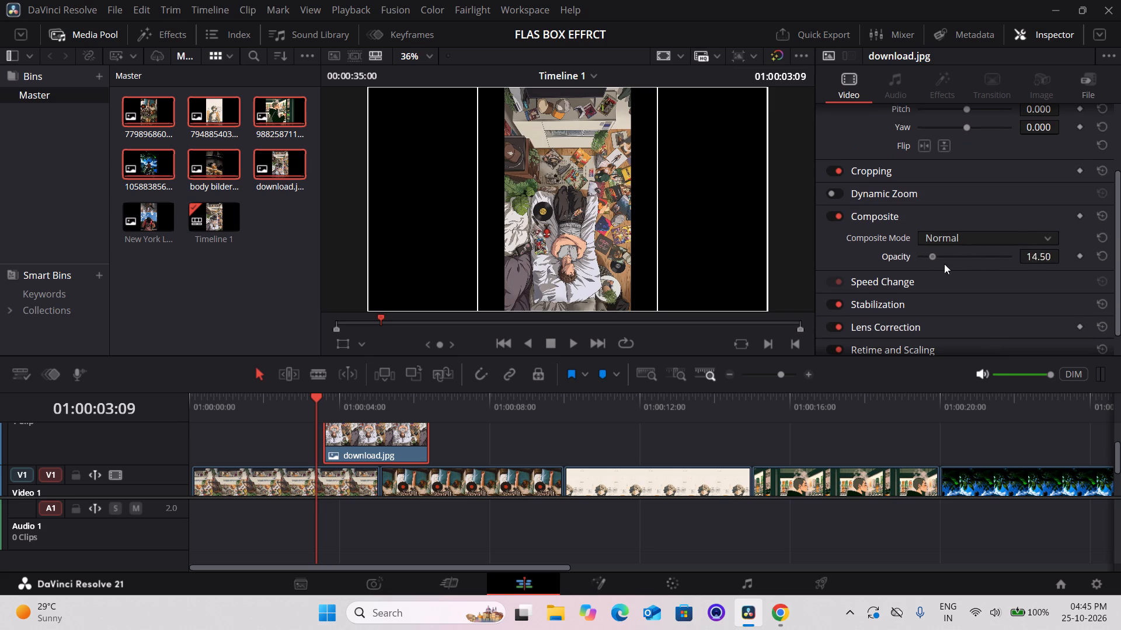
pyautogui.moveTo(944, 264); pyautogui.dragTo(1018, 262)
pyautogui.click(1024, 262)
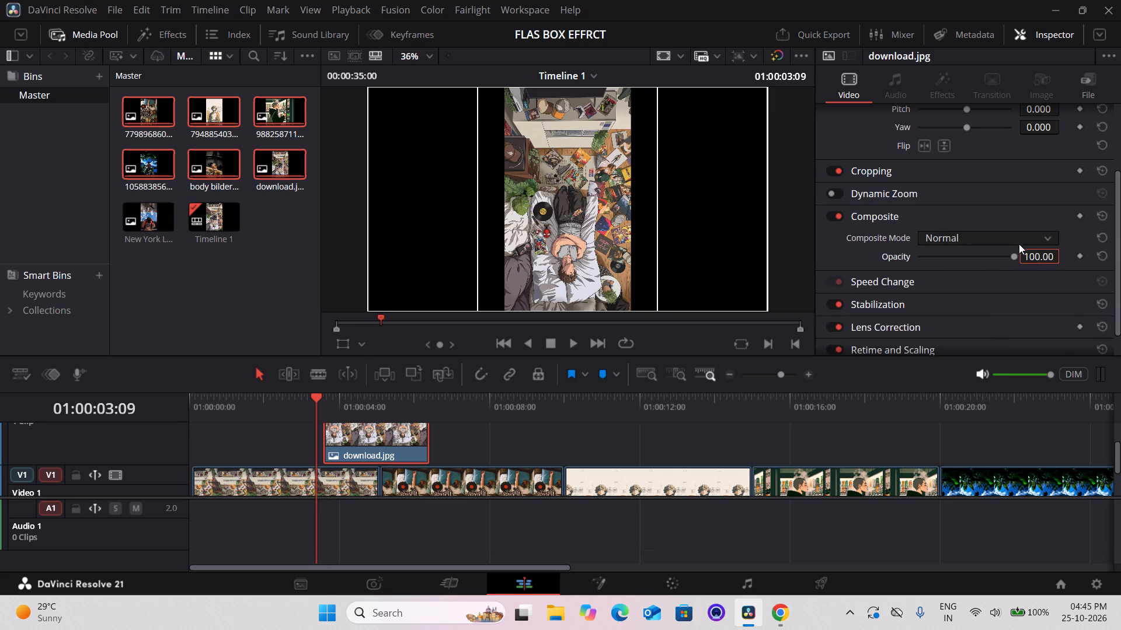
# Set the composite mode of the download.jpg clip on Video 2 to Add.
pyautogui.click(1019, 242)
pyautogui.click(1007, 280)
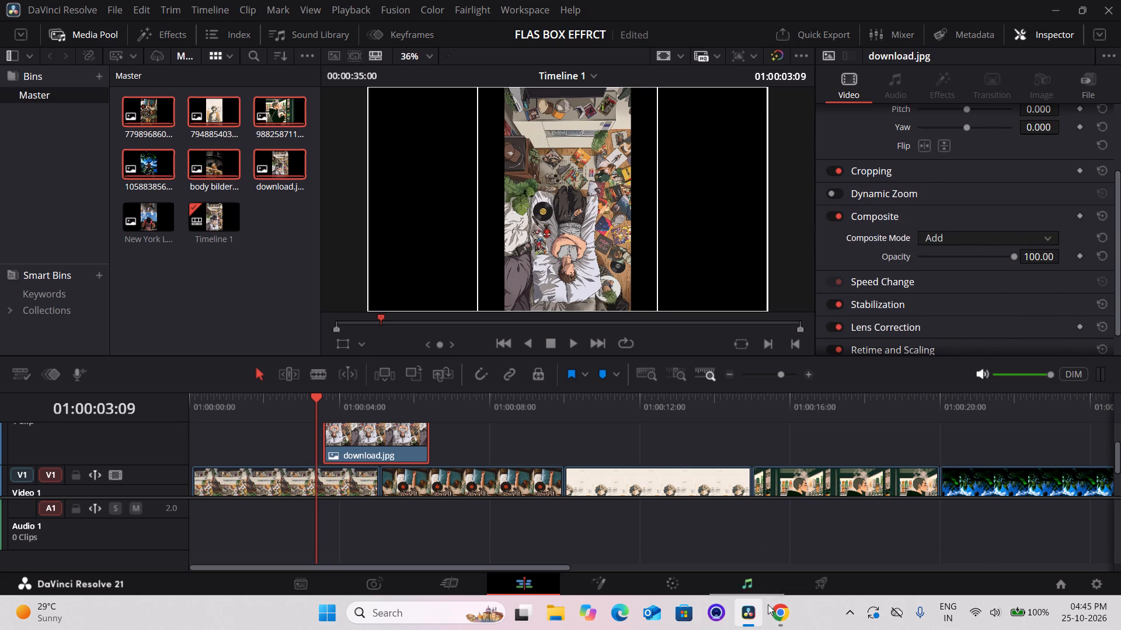
# Recheck the tutorial in Chrome, then set the Video 2 download.jpg clip's composite mode to Exclusion in DaVinci Resolve.
pyautogui.click(779, 619)
pyautogui.click(605, 330)
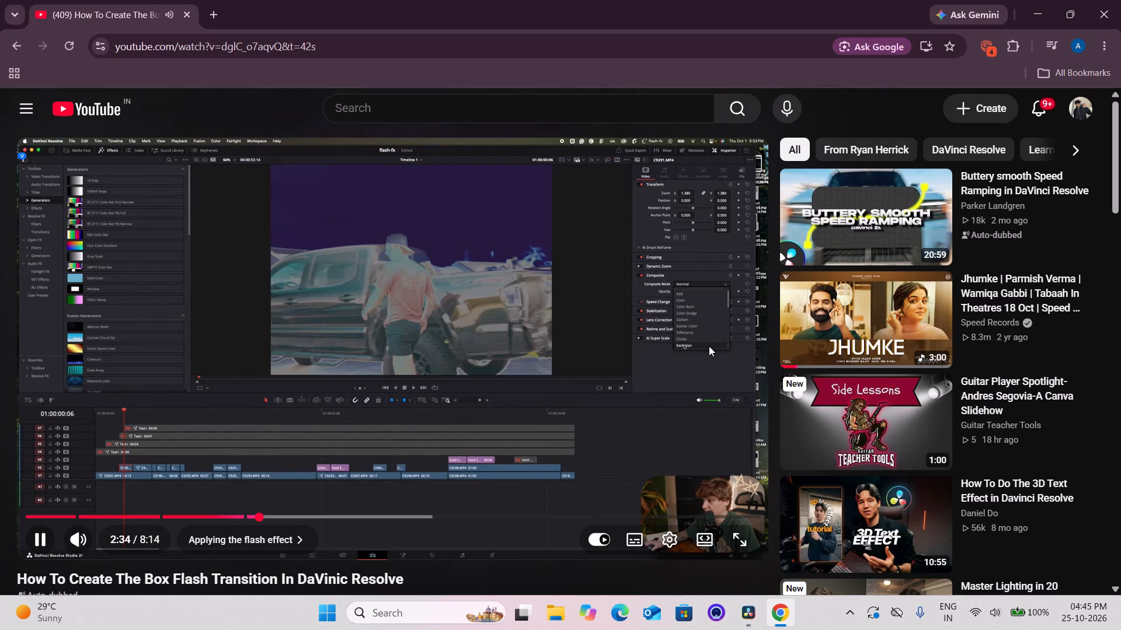
pyautogui.press('space')
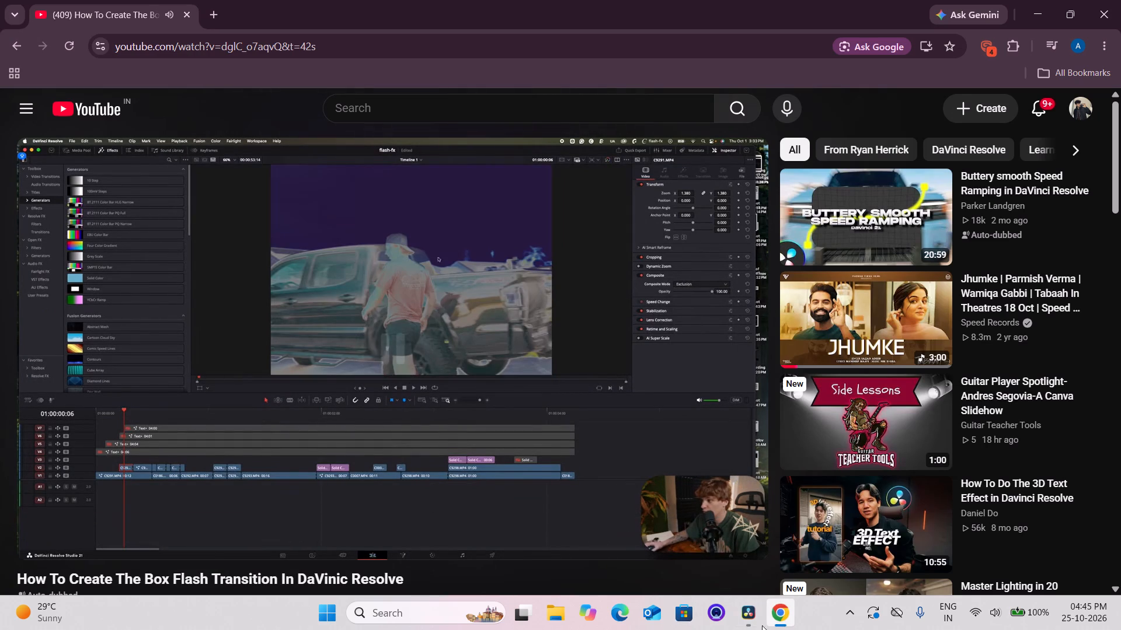
pyautogui.click(744, 624)
pyautogui.click(997, 236)
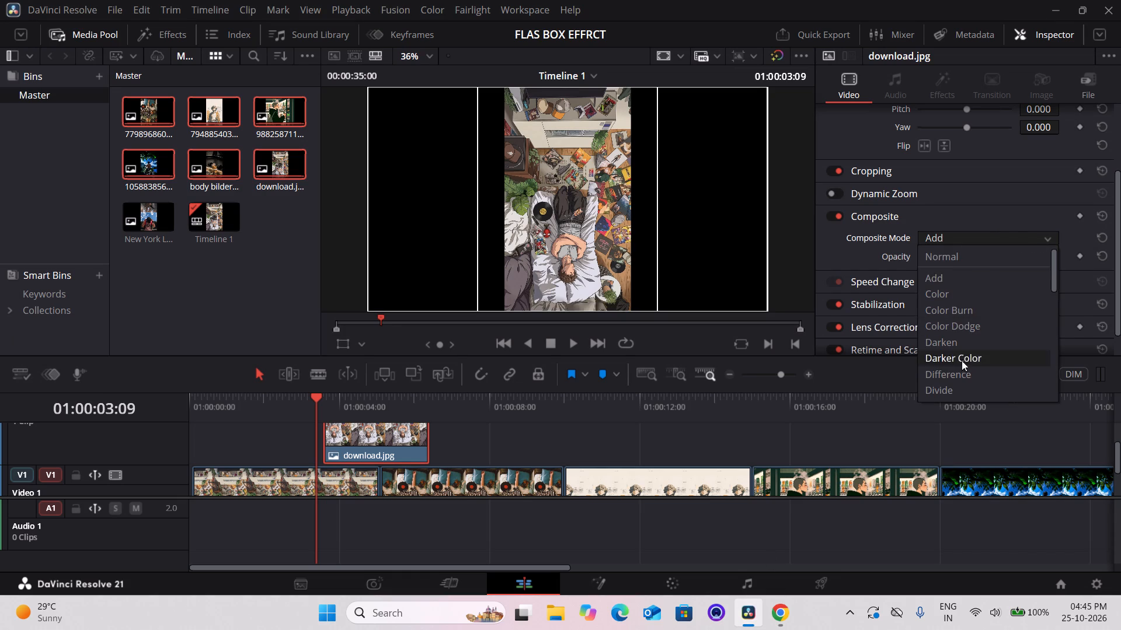
pyautogui.scroll(-3, 961, 368)
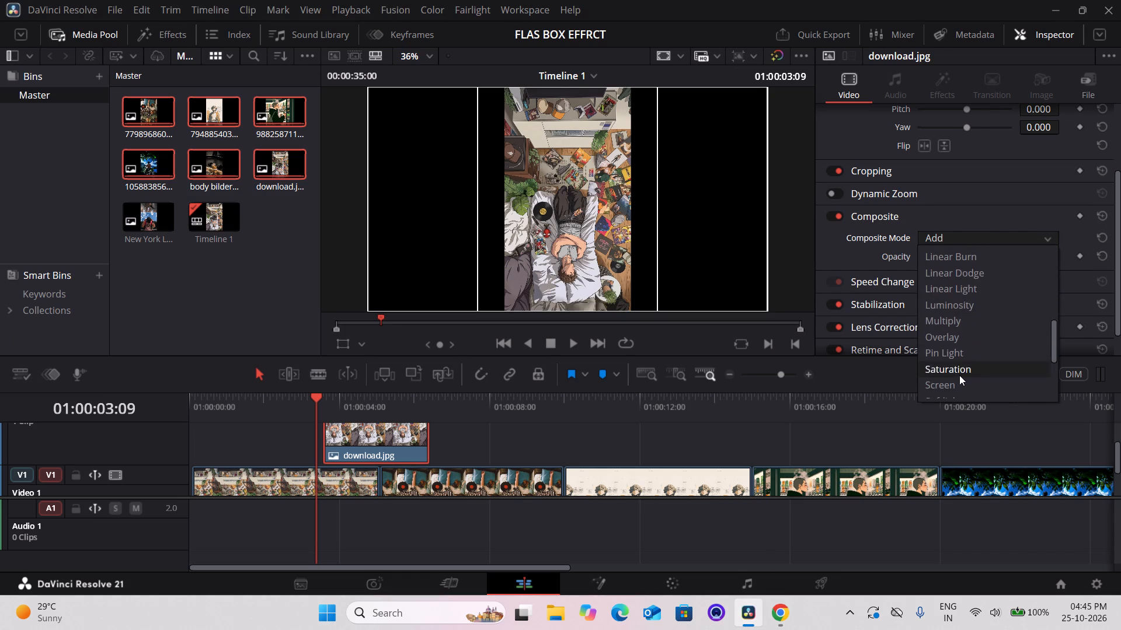
pyautogui.scroll(-2, 959, 375)
pyautogui.scroll(1, 959, 377)
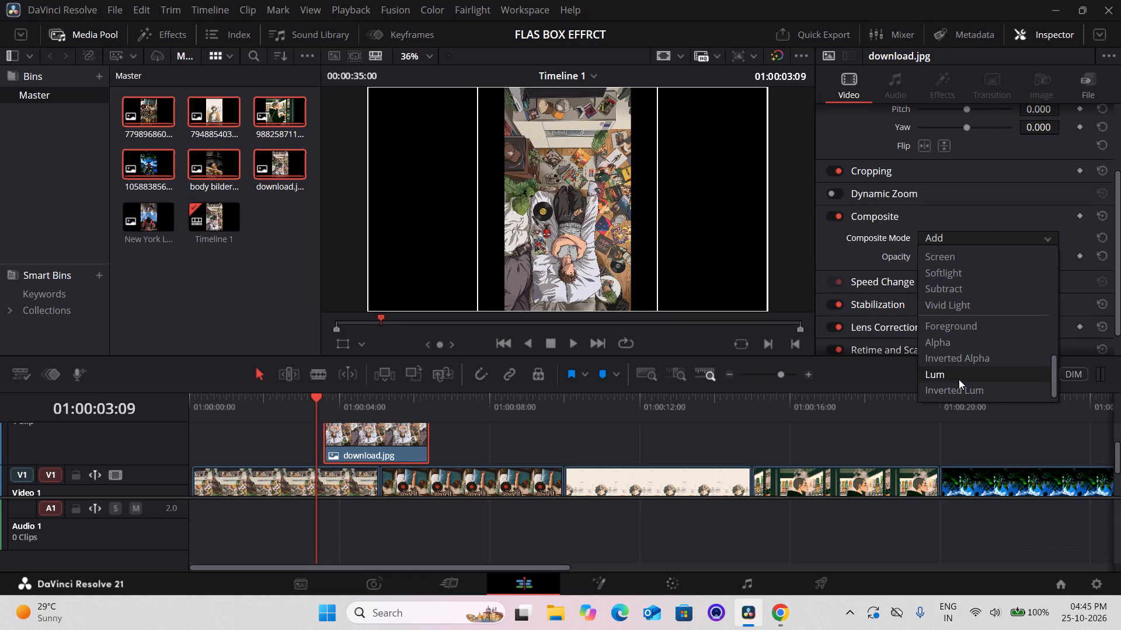
pyautogui.scroll(2, 959, 379)
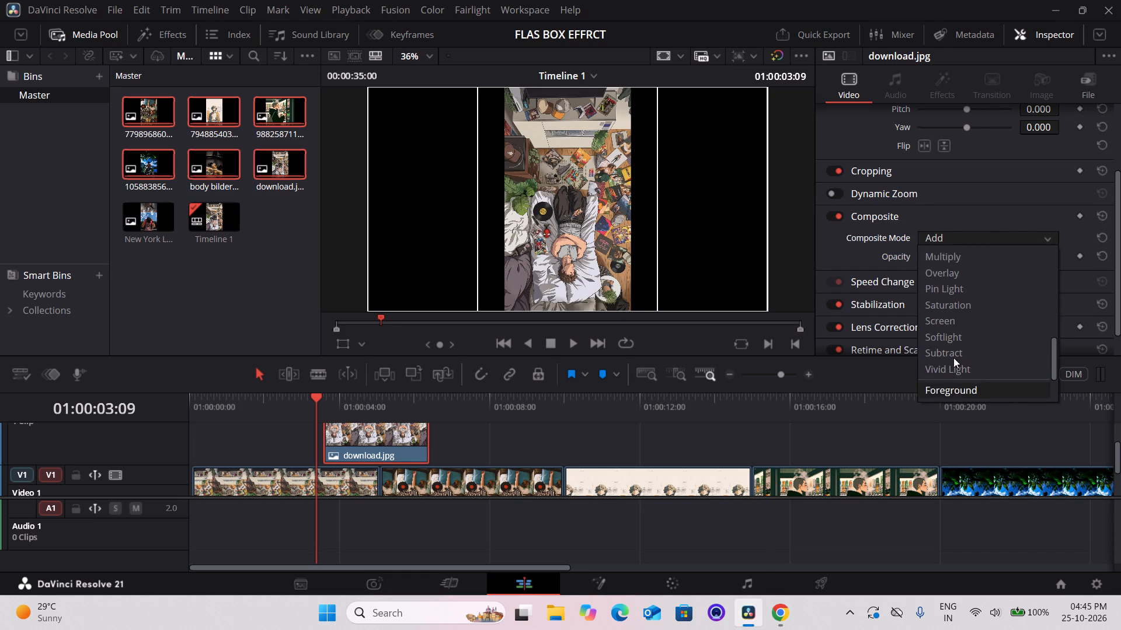
pyautogui.scroll(1, 953, 358)
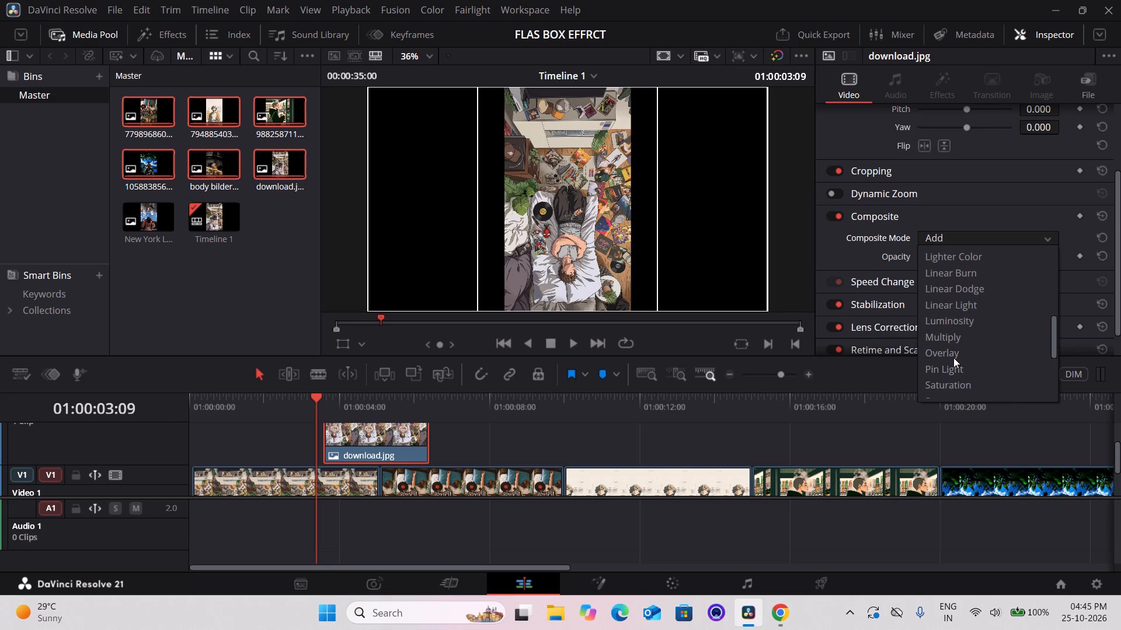
pyautogui.scroll(1, 953, 358)
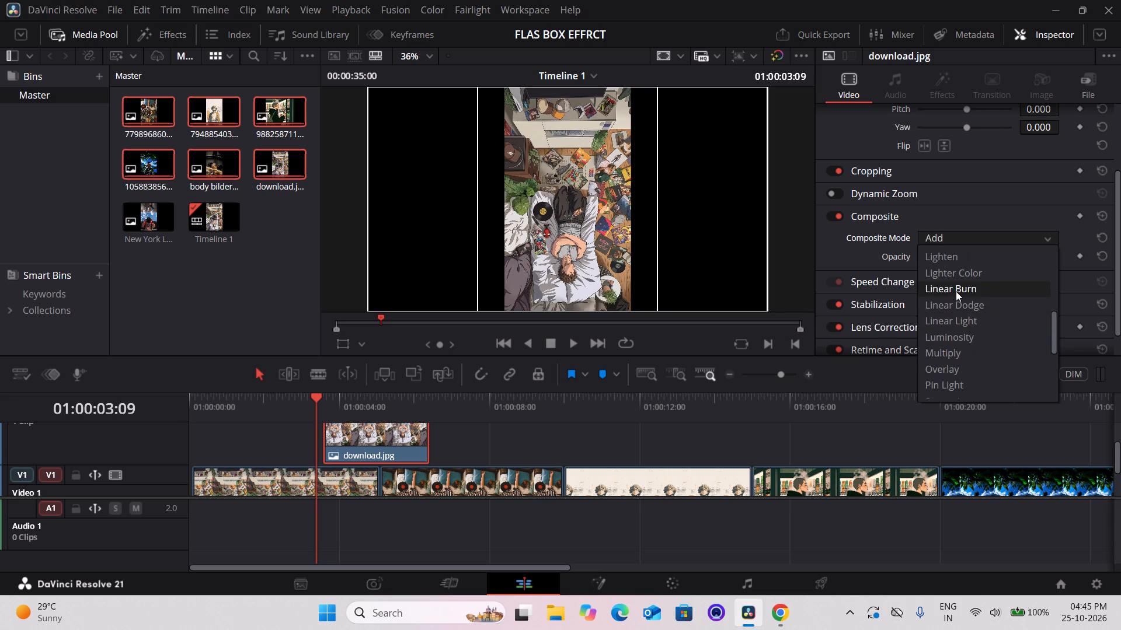
pyautogui.scroll(1, 956, 291)
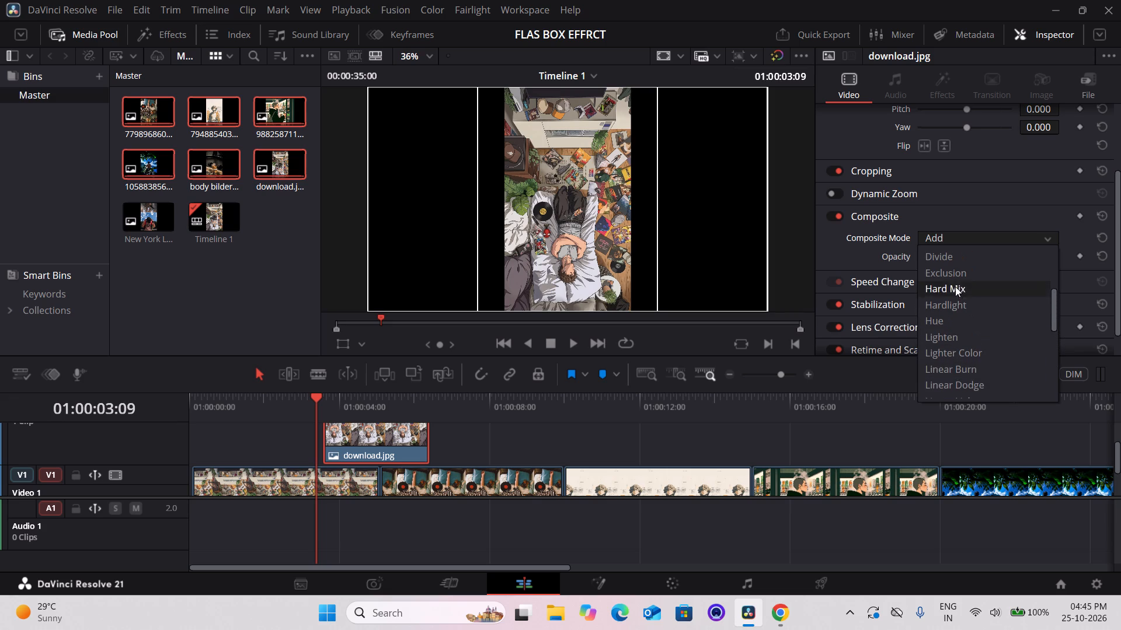
pyautogui.click(949, 265)
# Preview the composite effect by playing from 01:00:03:09 into the Video 2 clip, stopping at 01:00:04:01.
pyautogui.click(337, 401)
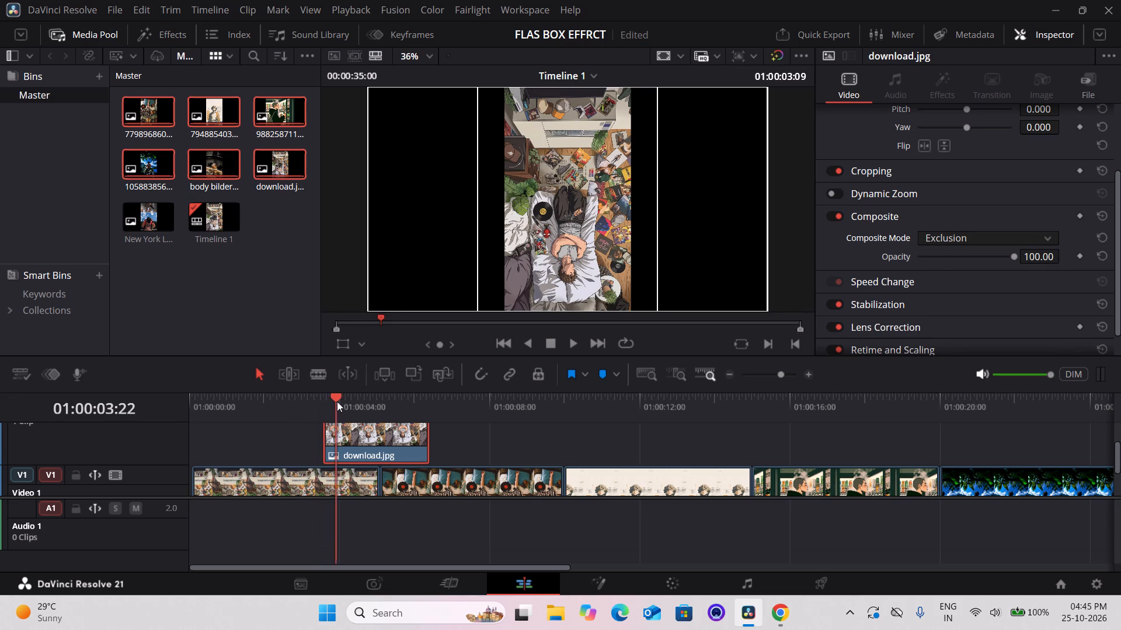
pyautogui.click(347, 401)
pyautogui.click(359, 402)
pyautogui.click(316, 395)
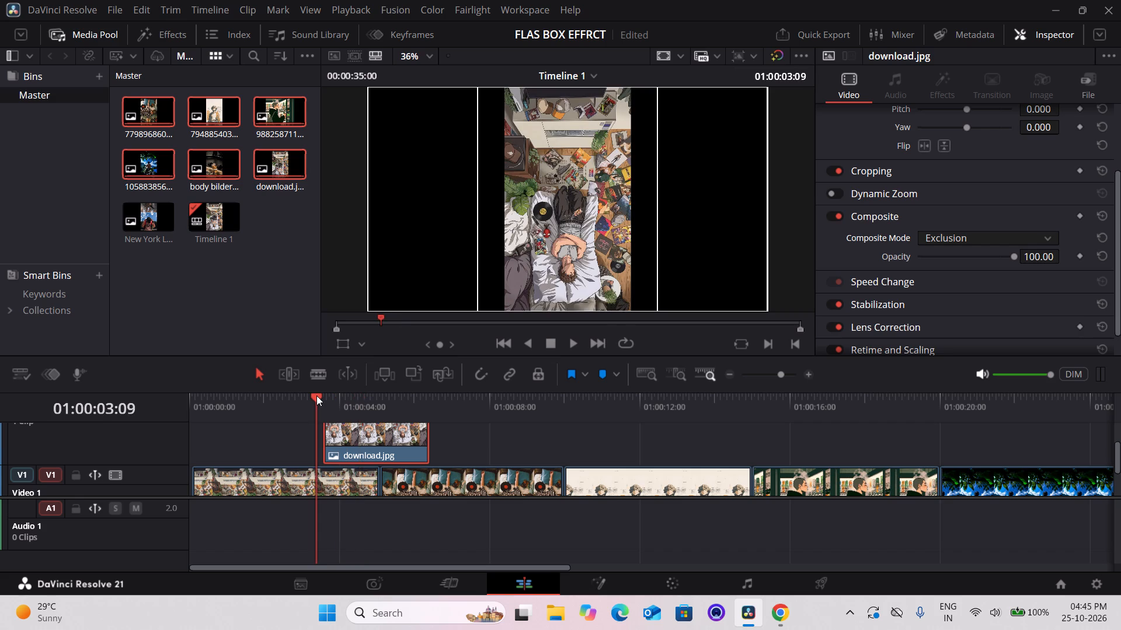
pyautogui.press('space')
pyautogui.press('space')
# Check the tutorial's cropping in Chrome, then crop the Video 2 download.jpg clip in DaVinci Resolve to 171.642 left and 153.082 right.
pyautogui.click(772, 617)
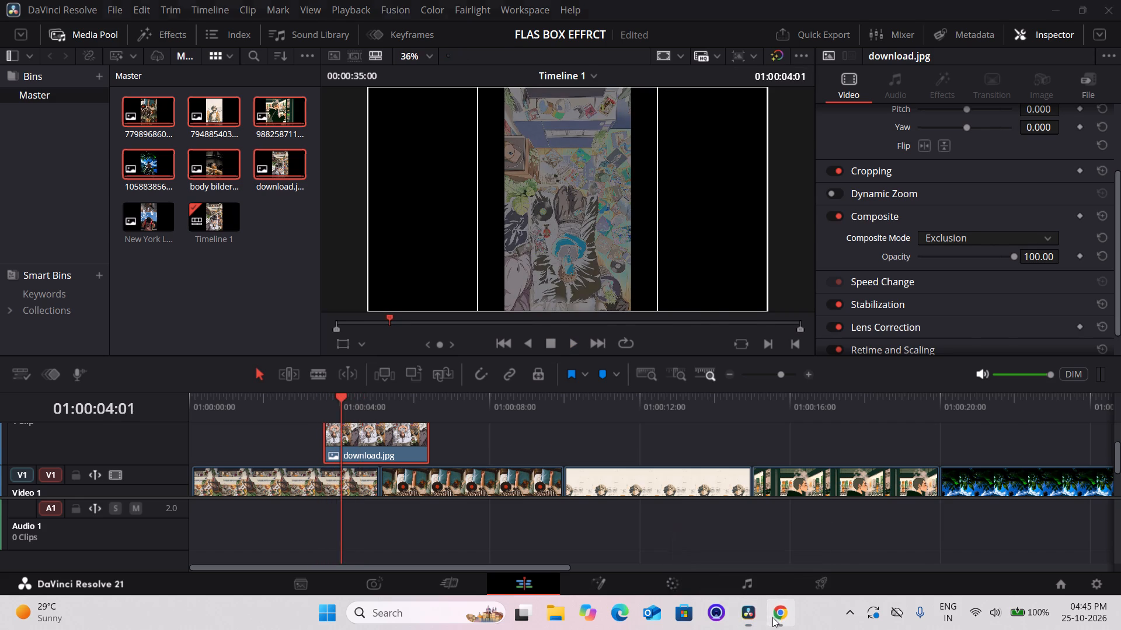
pyautogui.click(531, 365)
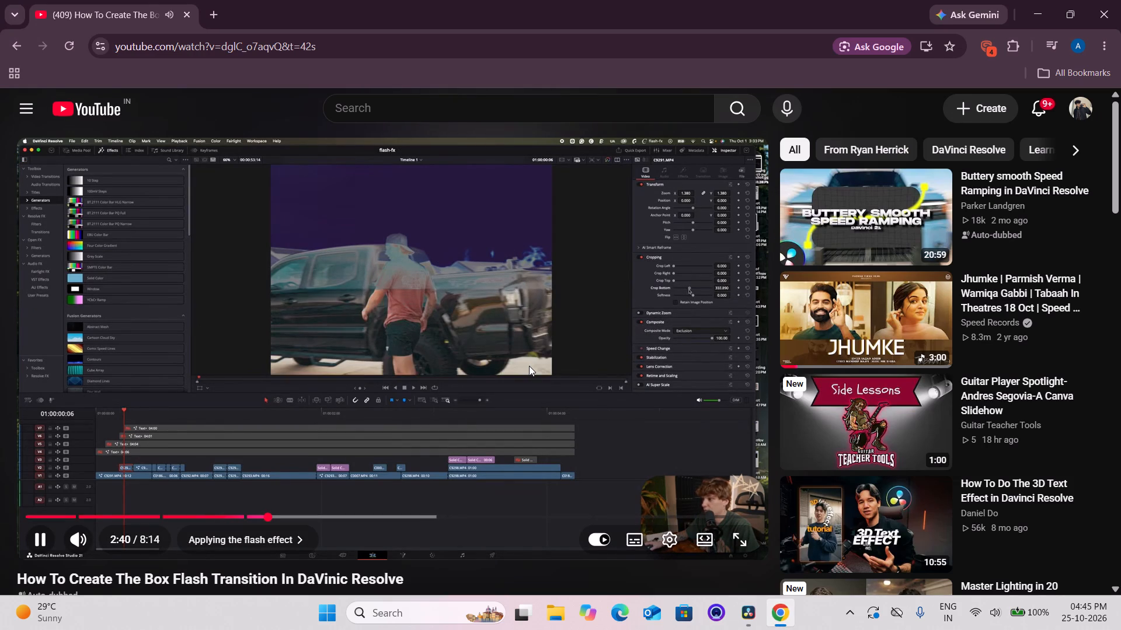
pyautogui.click(529, 366)
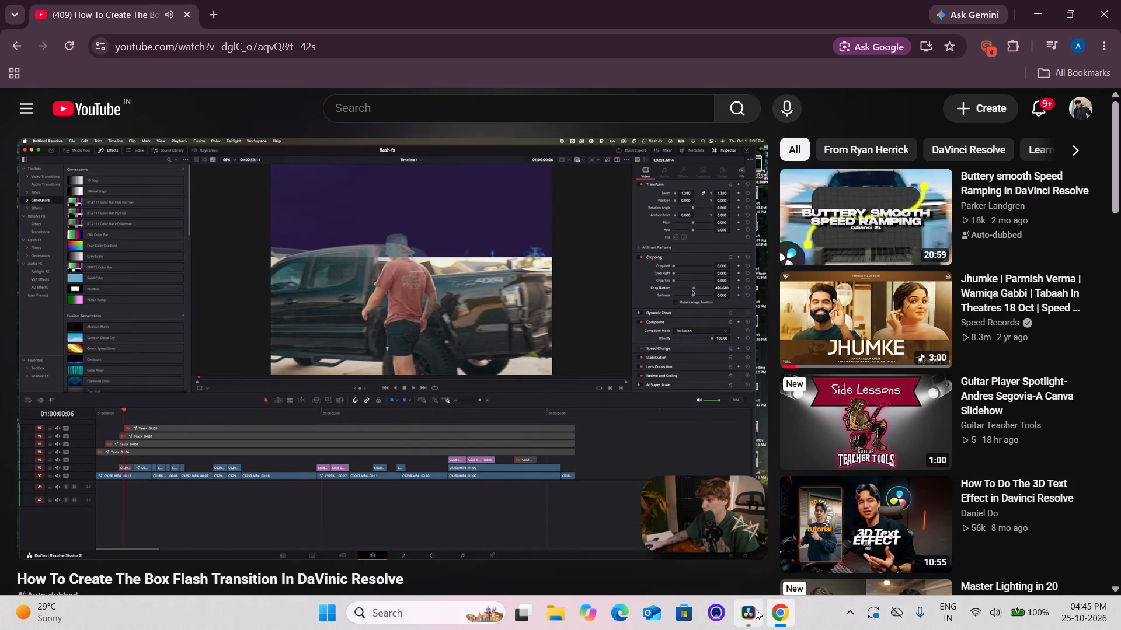
pyautogui.click(756, 609)
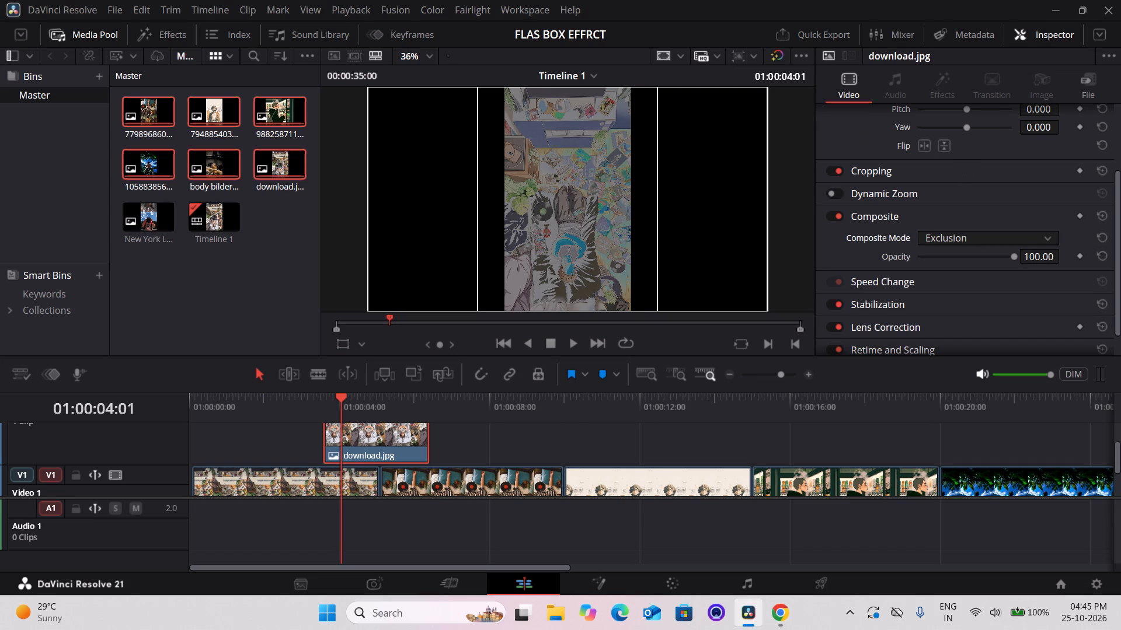
pyautogui.moveTo(1115, 269); pyautogui.dragTo(1119, 140)
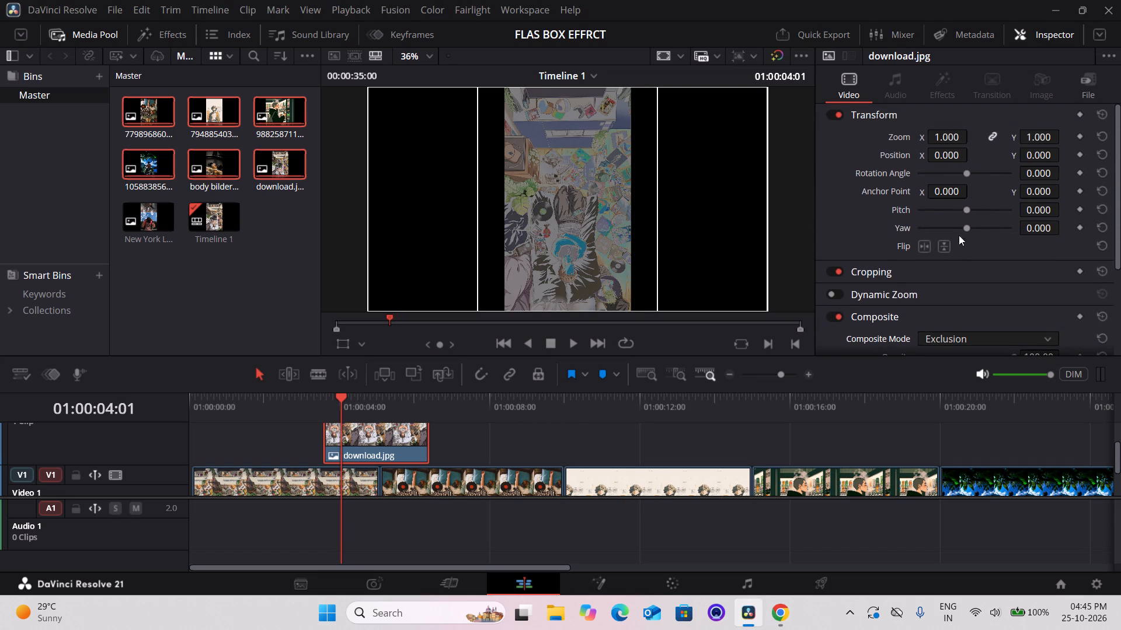
pyautogui.click(907, 271)
pyautogui.moveTo(1117, 194); pyautogui.dragTo(1117, 204)
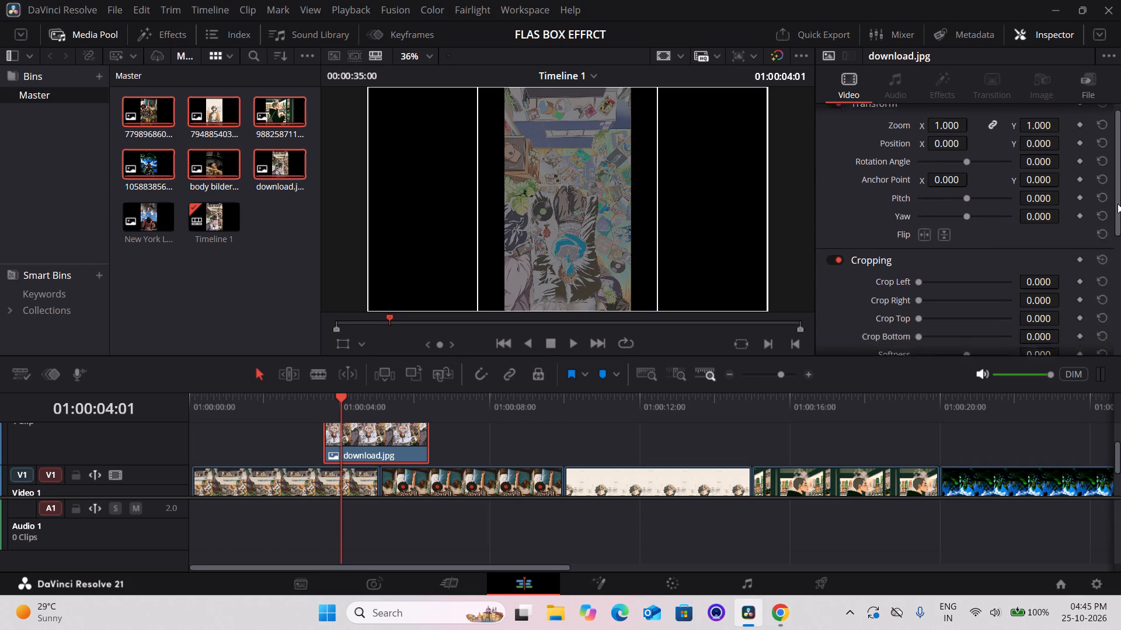
pyautogui.moveTo(1117, 204); pyautogui.dragTo(1117, 233)
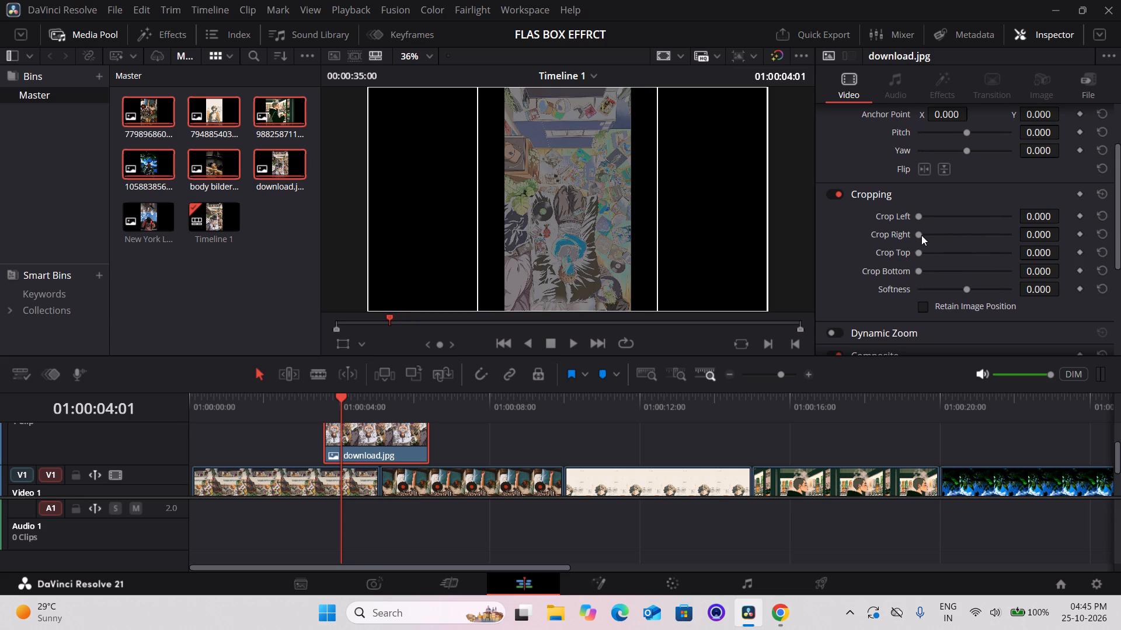
pyautogui.moveTo(921, 235); pyautogui.dragTo(942, 231)
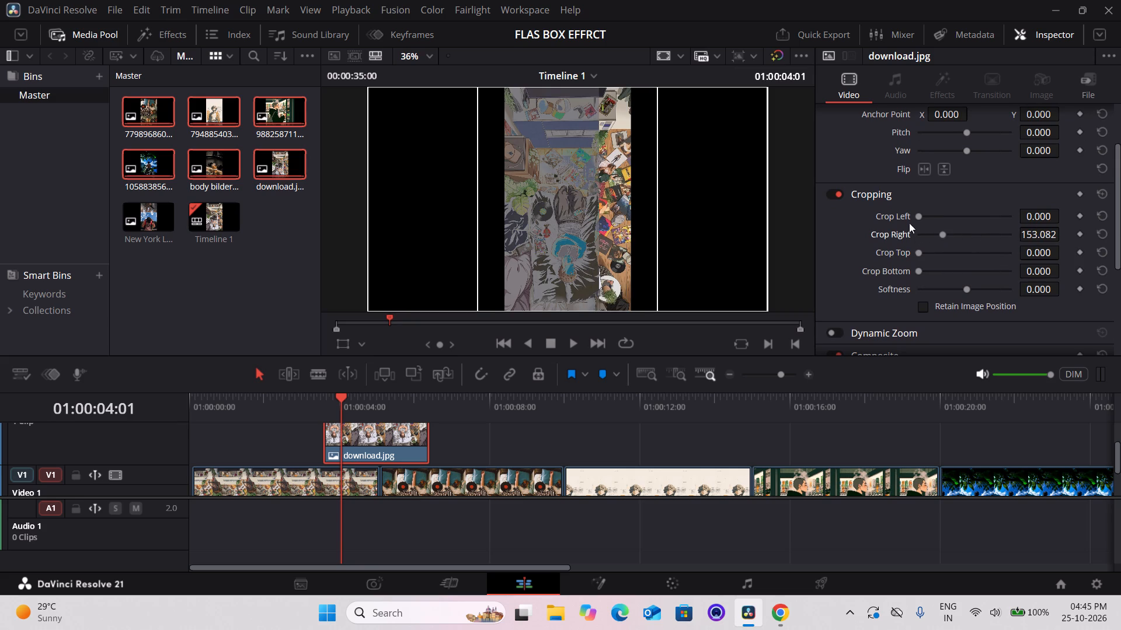
pyautogui.moveTo(917, 213); pyautogui.dragTo(944, 215)
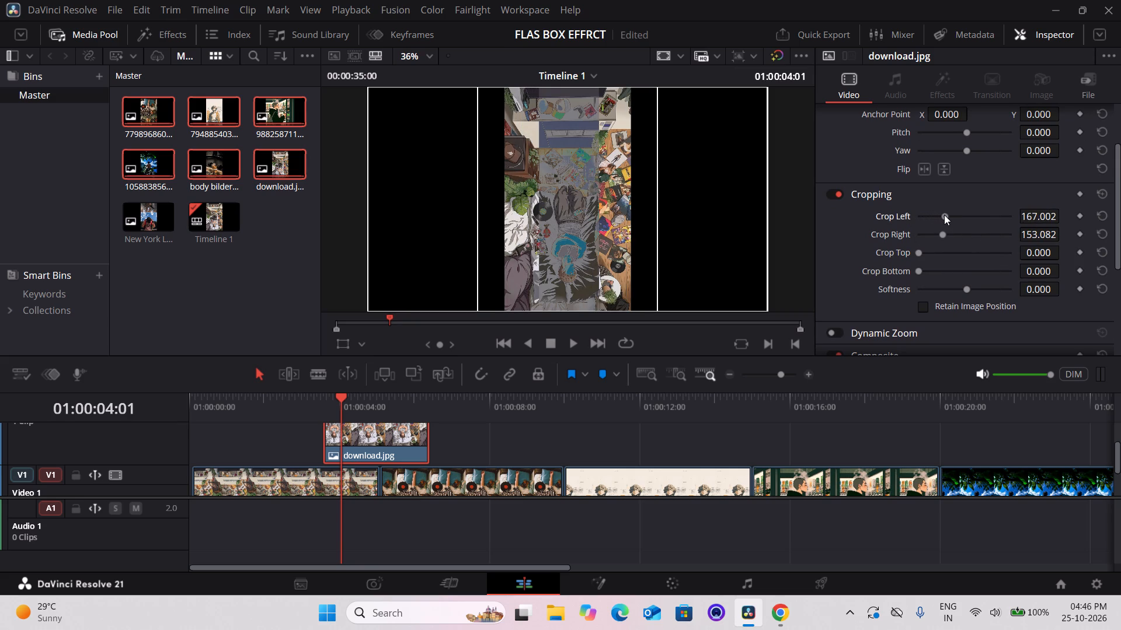
pyautogui.moveTo(944, 215); pyautogui.dragTo(945, 215)
# Adjust the Video 2 download.jpg clip's crop to 742.000 at the top and 82.400 at the bottom.
pyautogui.moveTo(917, 251); pyautogui.dragTo(944, 254)
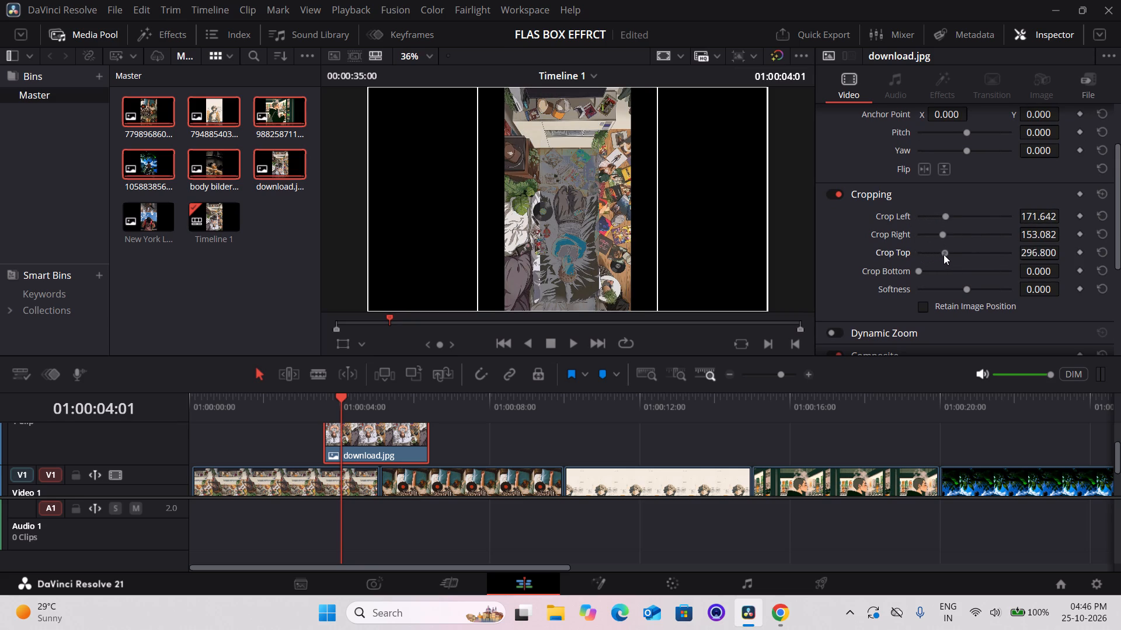
pyautogui.moveTo(944, 254); pyautogui.dragTo(947, 255)
pyautogui.moveTo(916, 263); pyautogui.dragTo(950, 266)
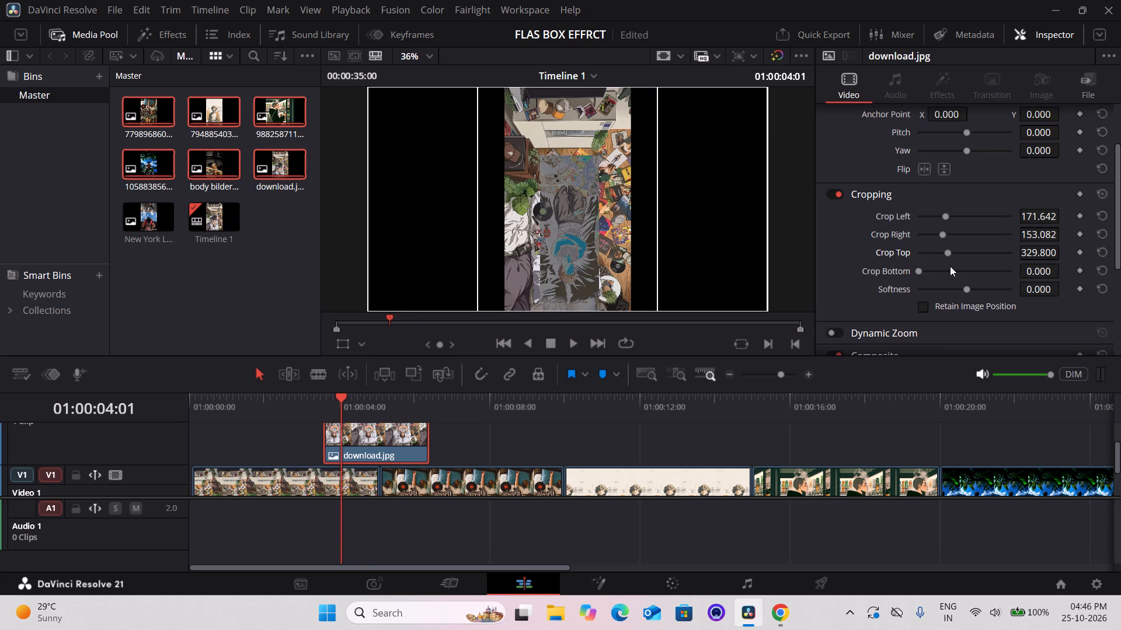
pyautogui.moveTo(920, 269); pyautogui.dragTo(946, 269)
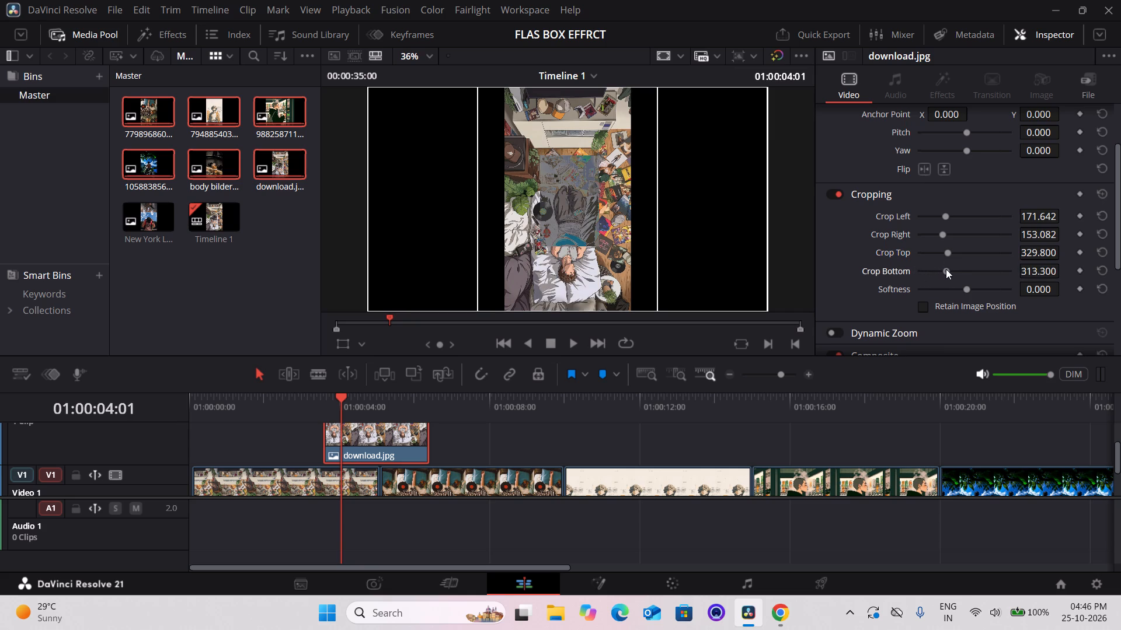
pyautogui.moveTo(946, 269); pyautogui.dragTo(925, 272)
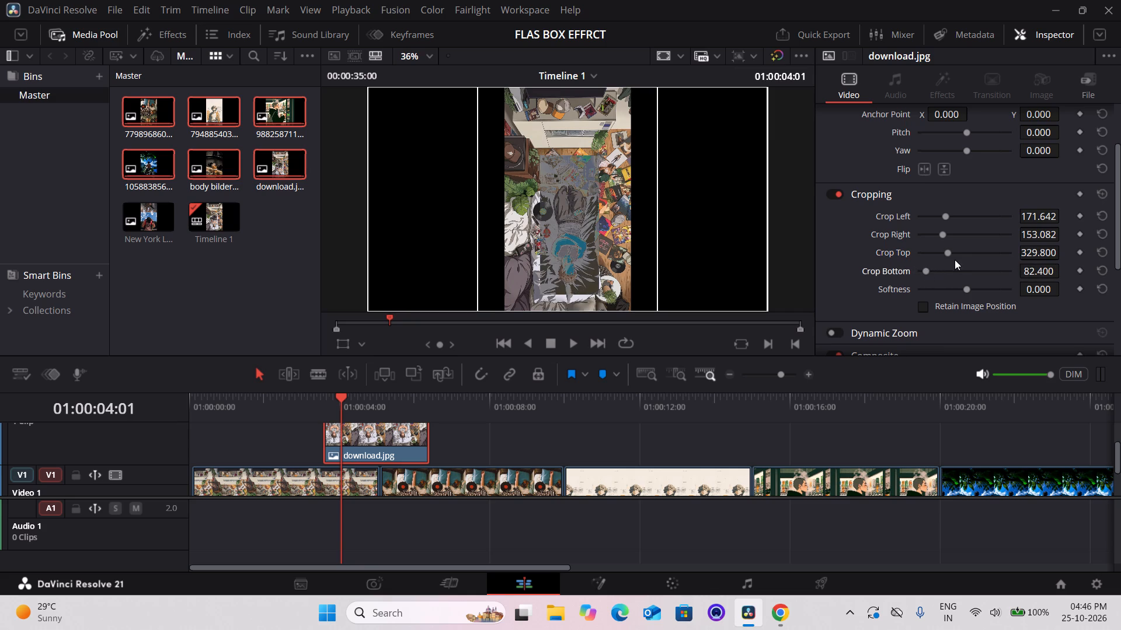
pyautogui.moveTo(945, 253); pyautogui.dragTo(981, 254)
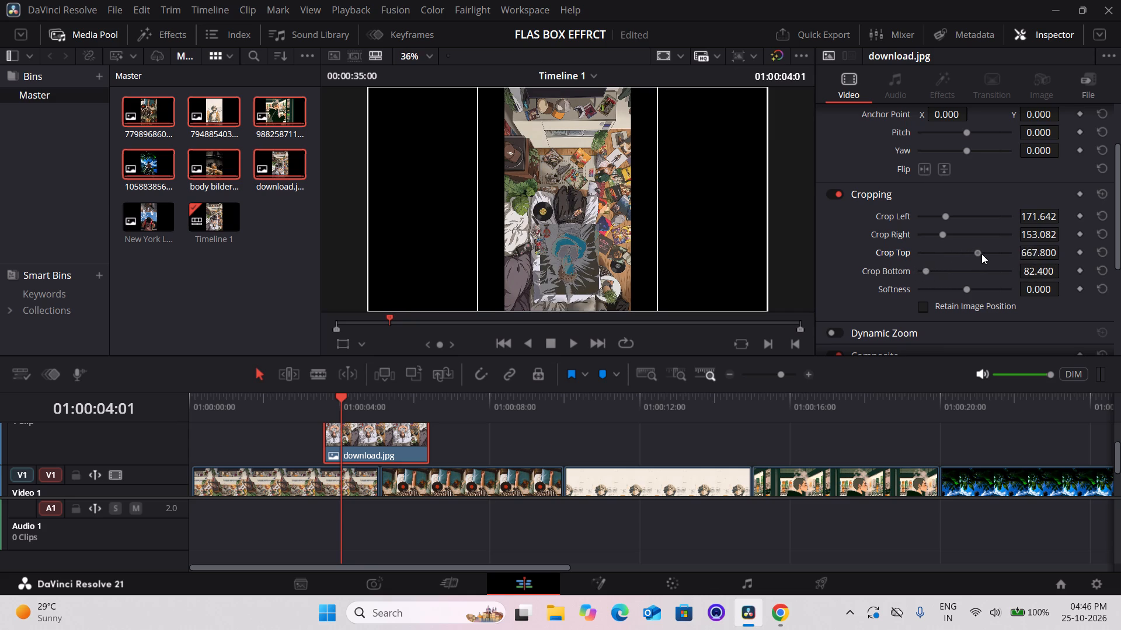
pyautogui.moveTo(981, 254); pyautogui.dragTo(984, 254)
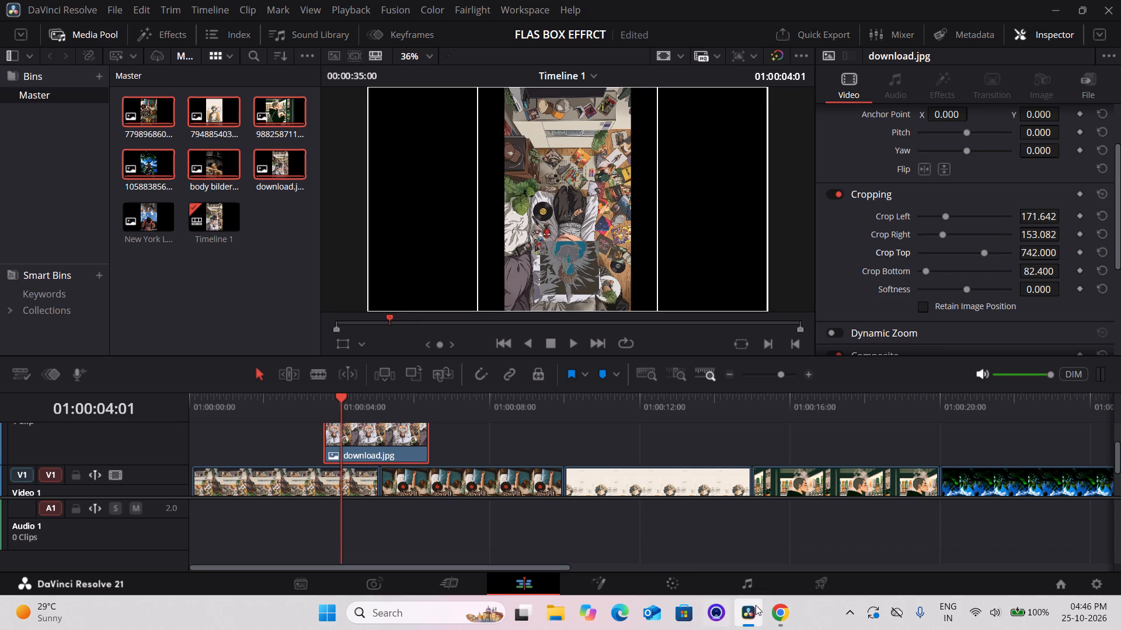
# Watch more of the tutorial in Chrome, then in DaVinci Resolve move the Video 2 clip earlier so it ends at the first Video 1 cut.
pyautogui.click(774, 613)
pyautogui.click(580, 374)
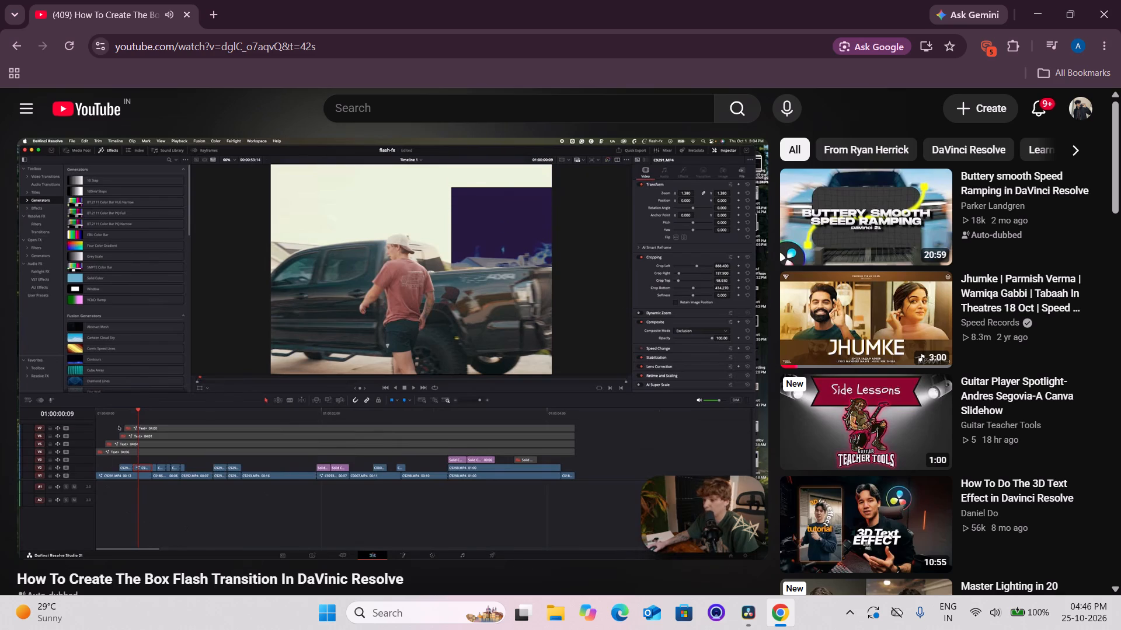
pyautogui.press('space')
pyautogui.click(754, 611)
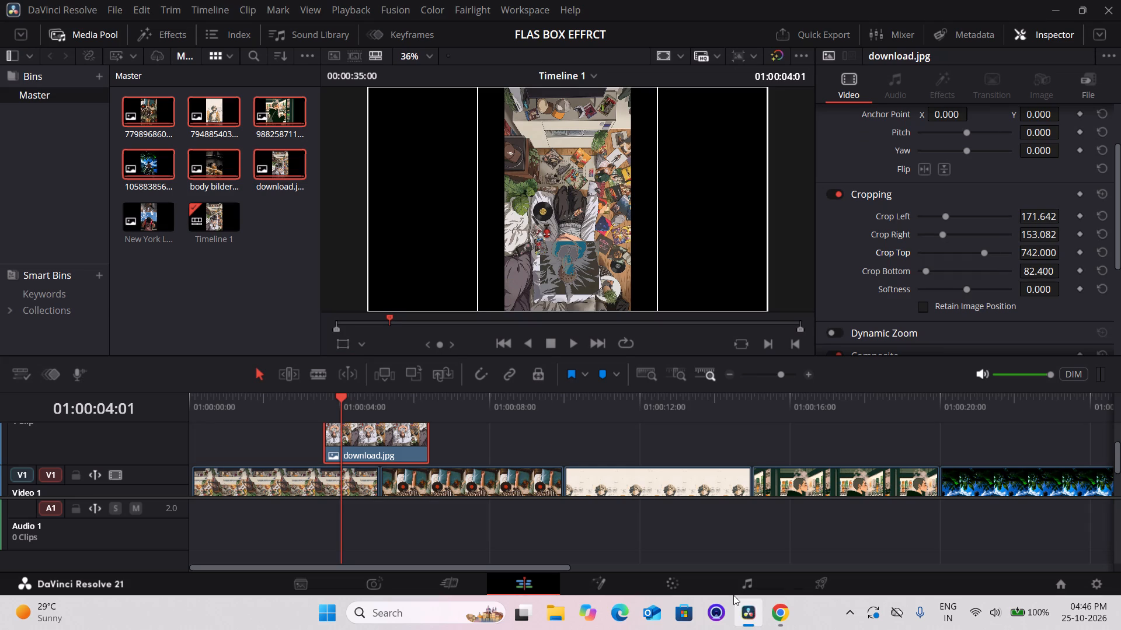
pyautogui.moveTo(375, 435); pyautogui.dragTo(367, 439)
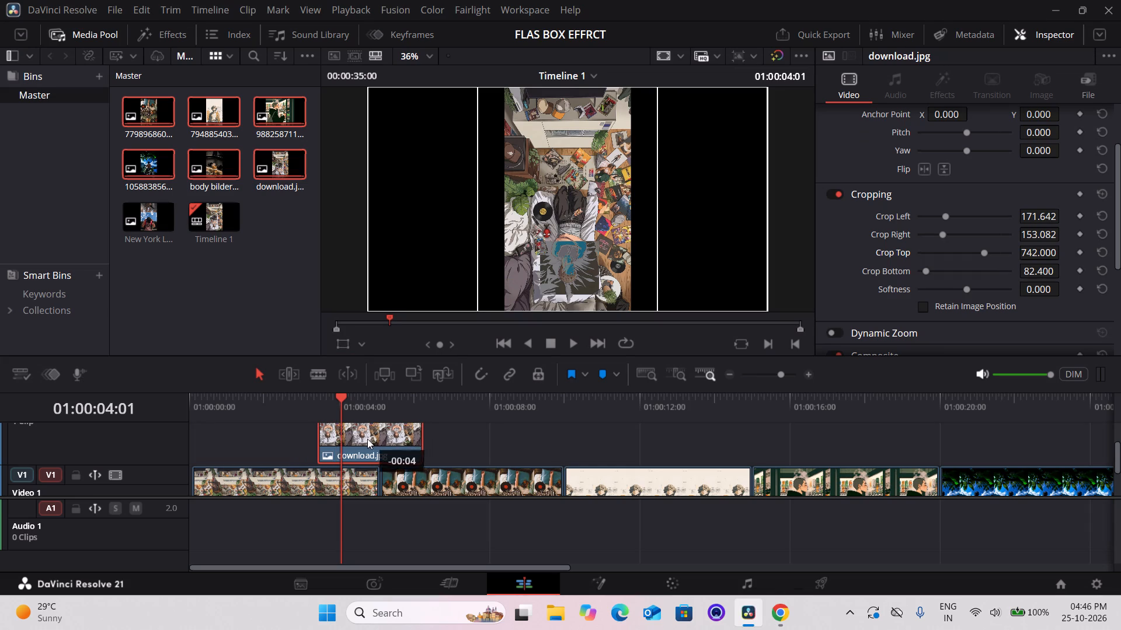
pyautogui.moveTo(367, 439); pyautogui.dragTo(328, 441)
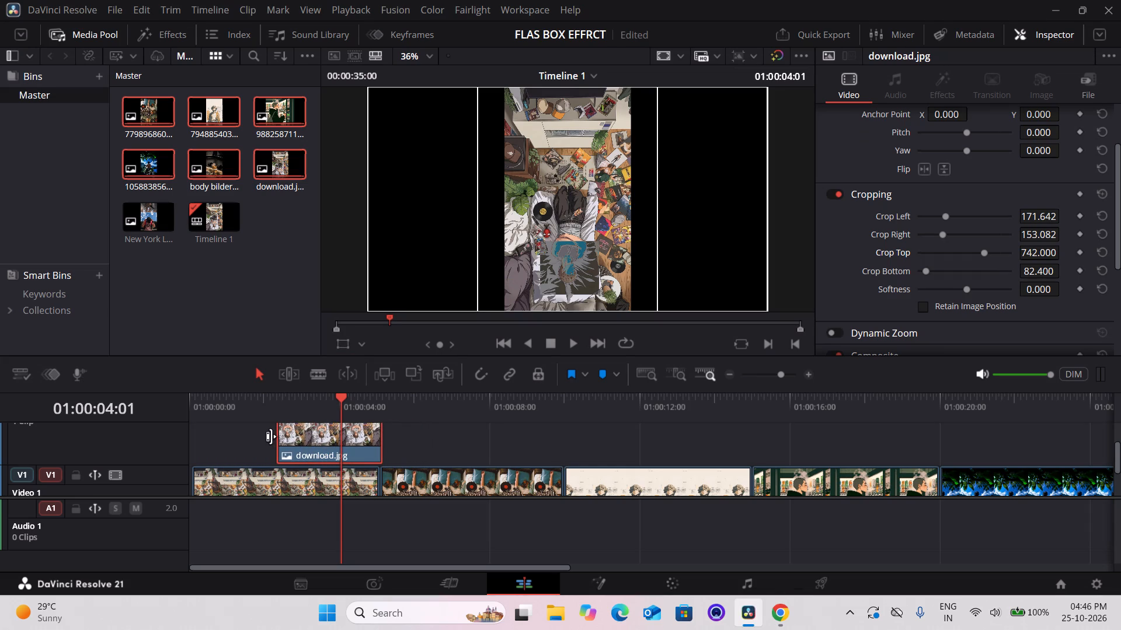
# Trim both ends of the Video 2 download.jpg clip so it starts shortly before 01:00:03:00 and ends at about 01:00:04:00.
pyautogui.moveTo(276, 437); pyautogui.dragTo(292, 442)
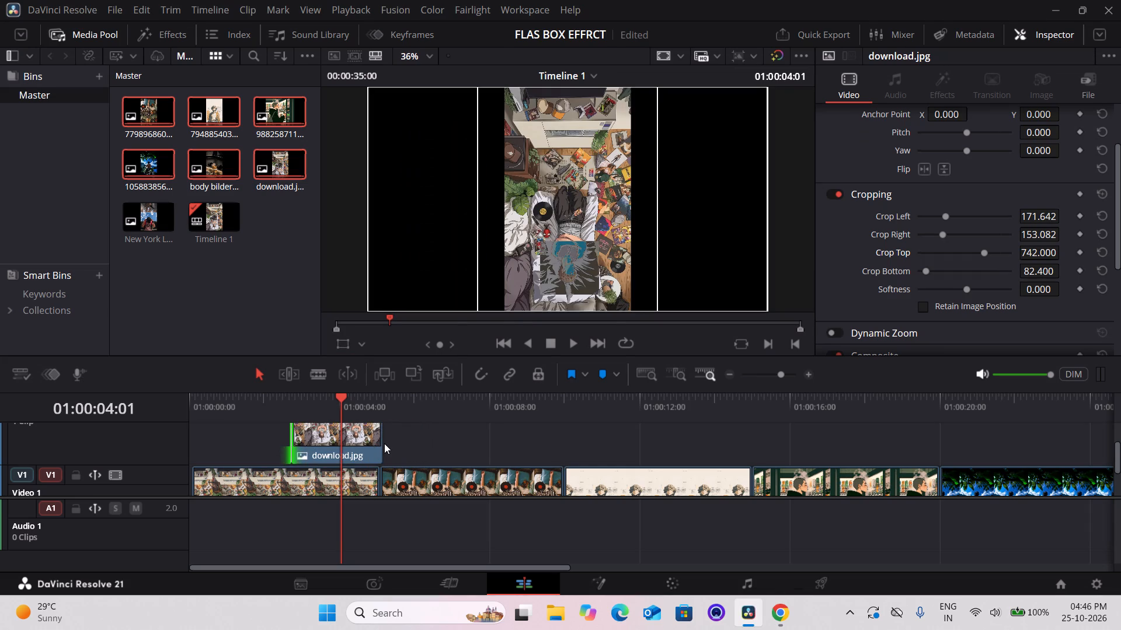
pyautogui.click(384, 443)
pyautogui.moveTo(379, 443); pyautogui.dragTo(337, 444)
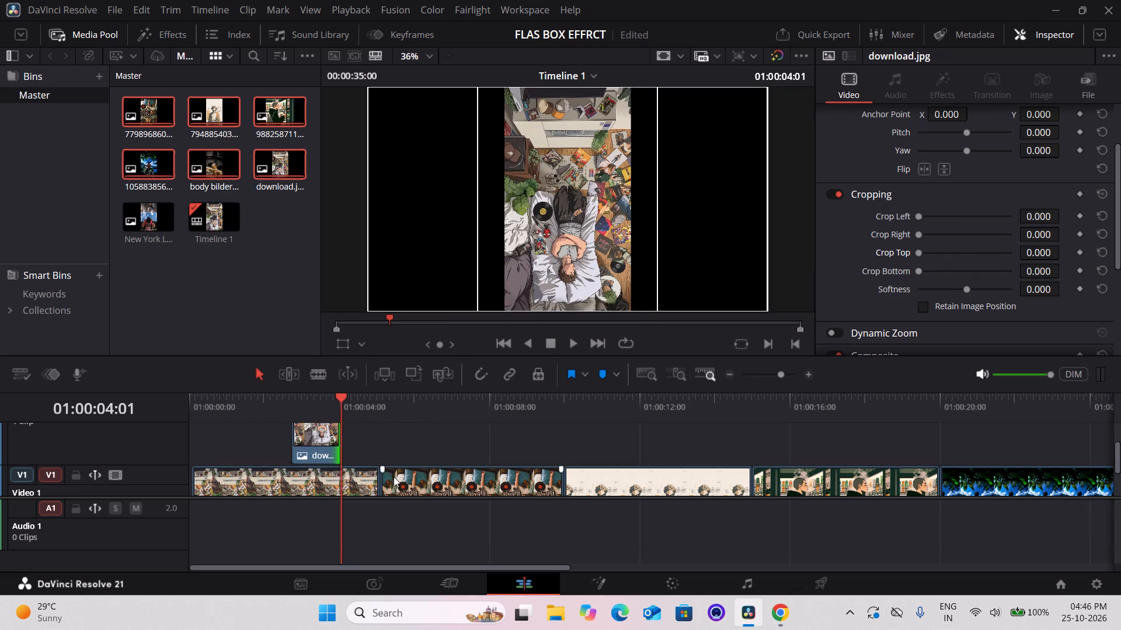
# Duplicate the first Video 1 clip onto Video 2 just after the cropped clip, then trim its end to shortly after 01:00:06:00.
pyautogui.keyDown('alt'); pyautogui.moveTo(353, 486); pyautogui.dragTo(458, 460); pyautogui.keyUp('alt')
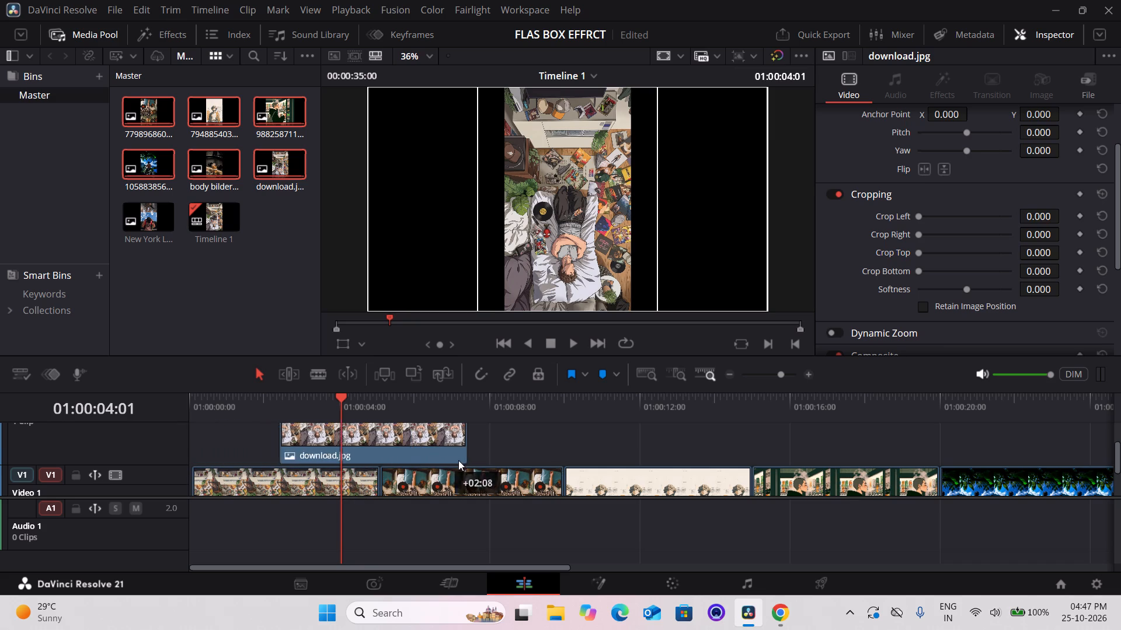
pyautogui.keyDown('alt'); pyautogui.moveTo(458, 460); pyautogui.dragTo(510, 471); pyautogui.keyUp('alt')
pyautogui.moveTo(534, 448); pyautogui.dragTo(528, 449)
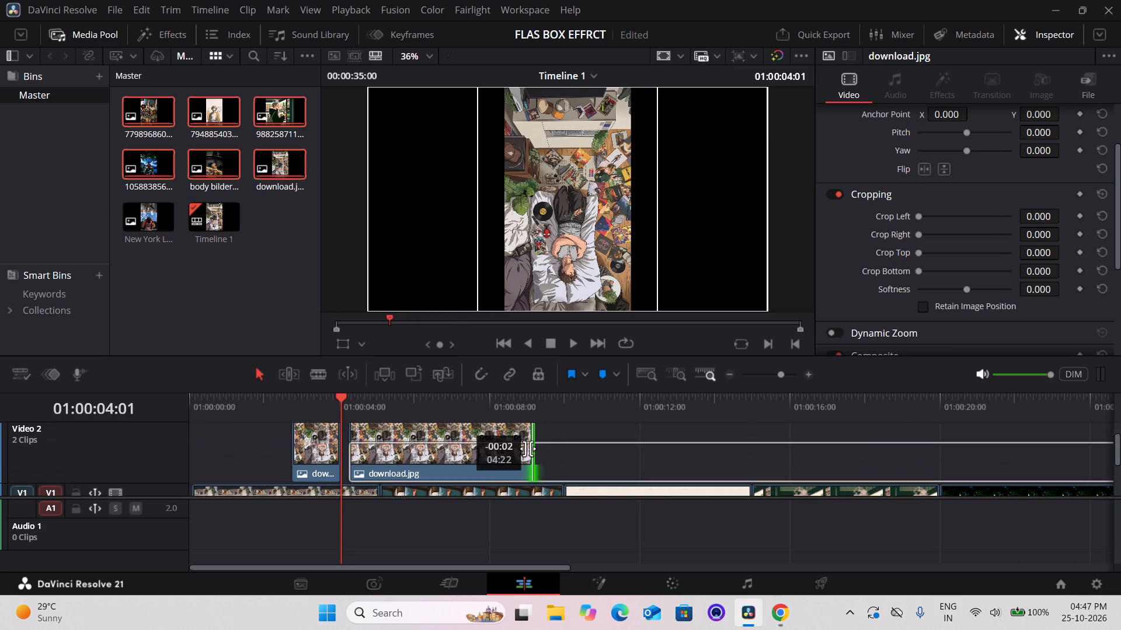
pyautogui.moveTo(528, 449); pyautogui.dragTo(427, 461)
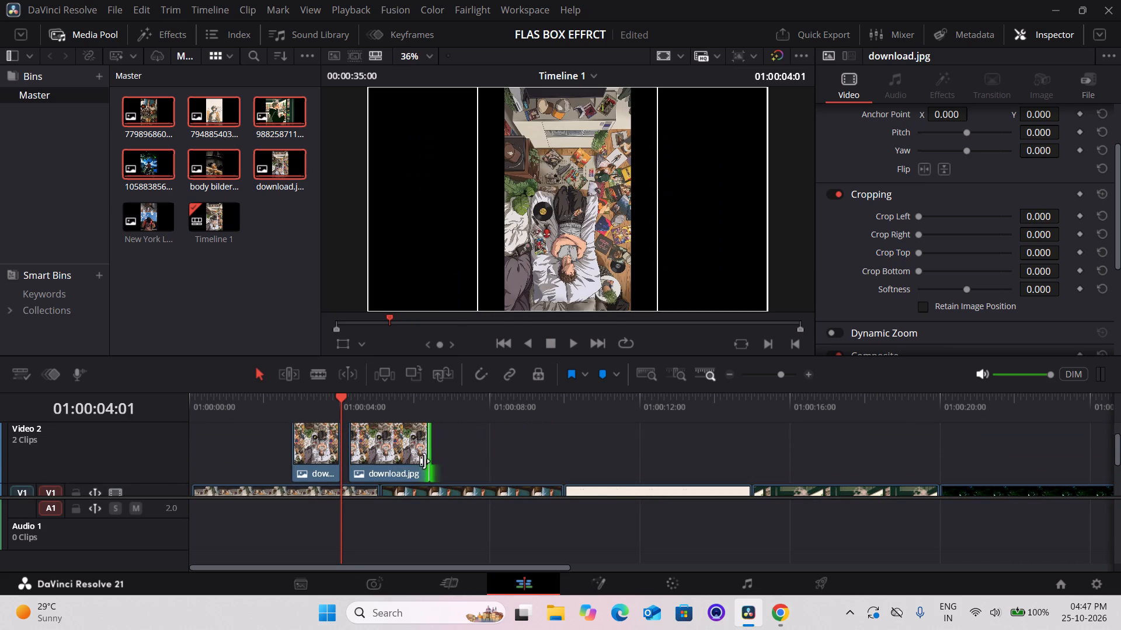
# Set the composite mode of the download.jpg clip on Video 1 at 01:00:04:04 to Exclusion and scrub across the overlay to check it.
pyautogui.click(357, 408)
pyautogui.click(346, 402)
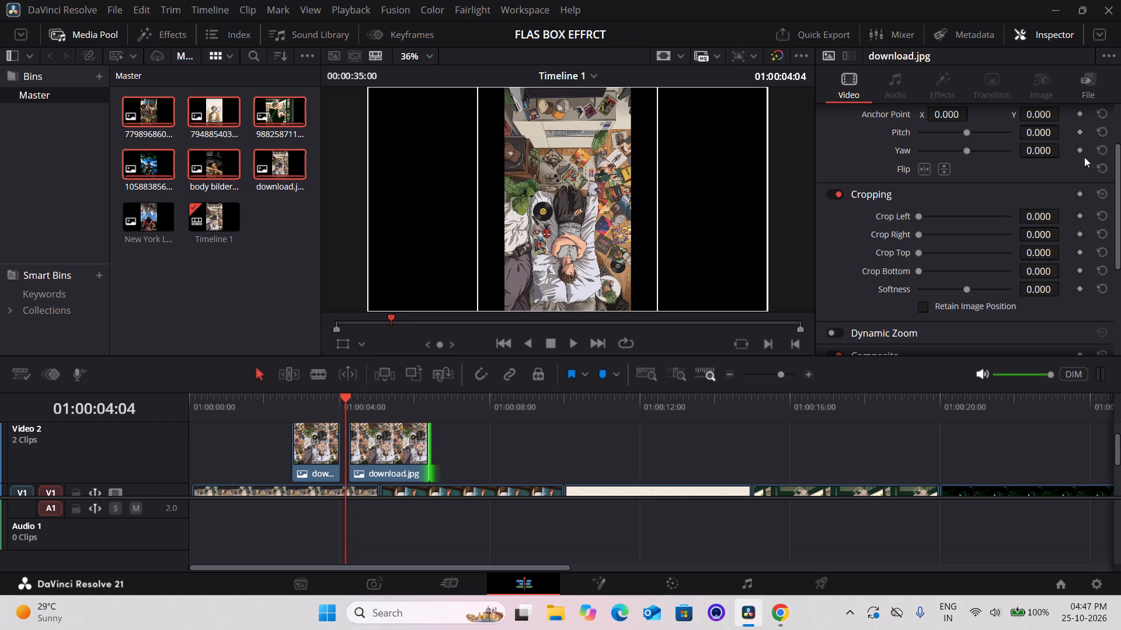
pyautogui.moveTo(1120, 186); pyautogui.dragTo(1106, 238)
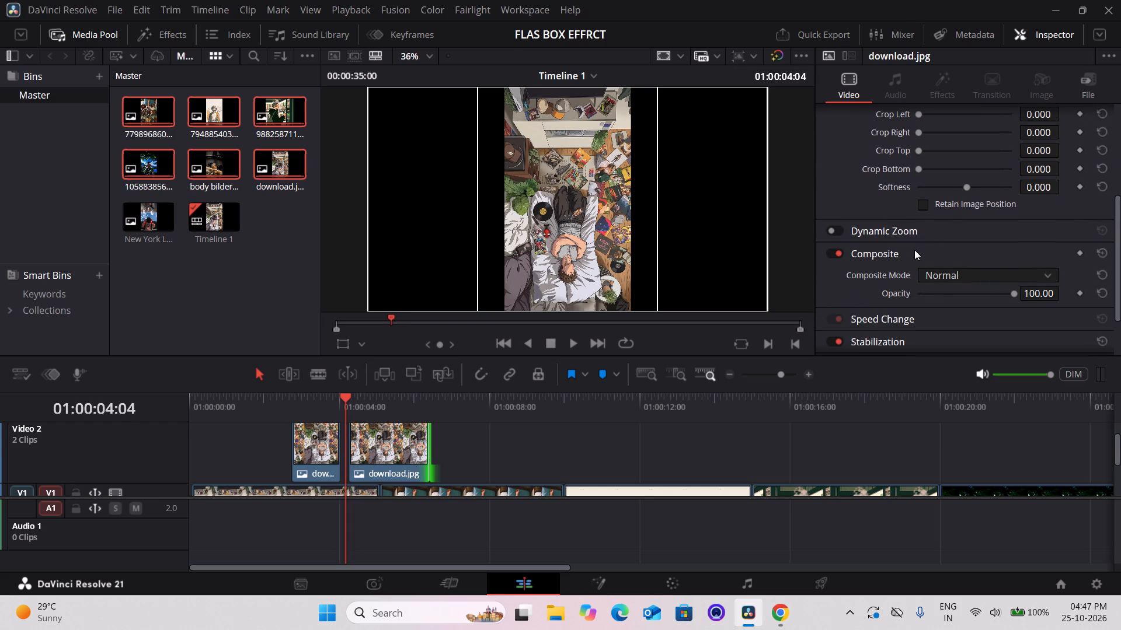
pyautogui.click(966, 271)
pyautogui.hscroll(-1, 960, 297)
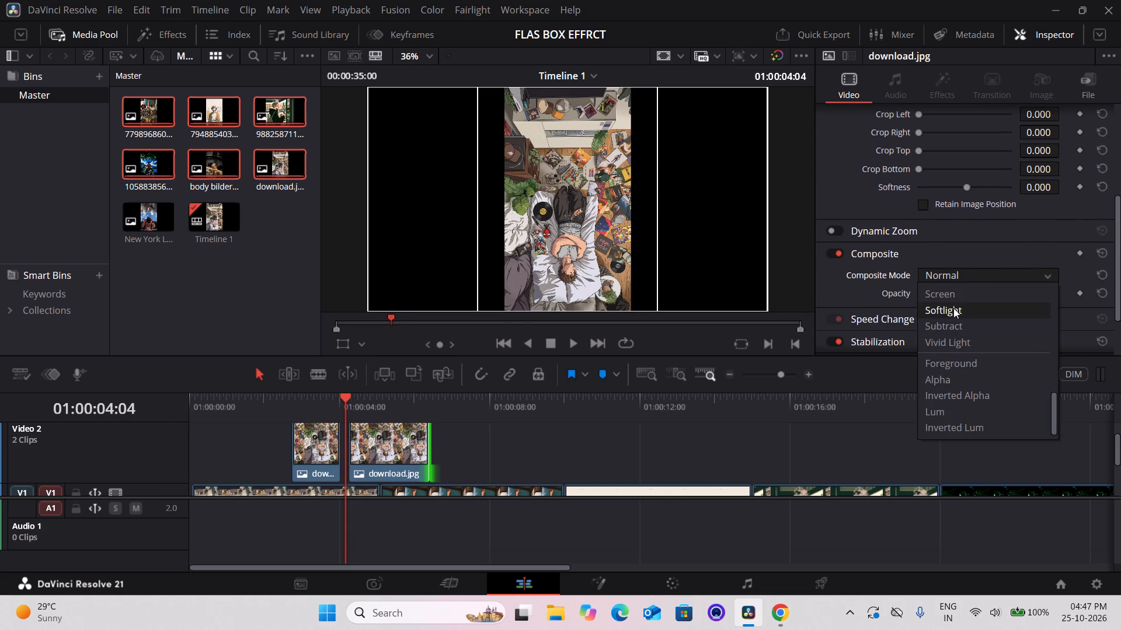
pyautogui.hscroll(-1, 953, 308)
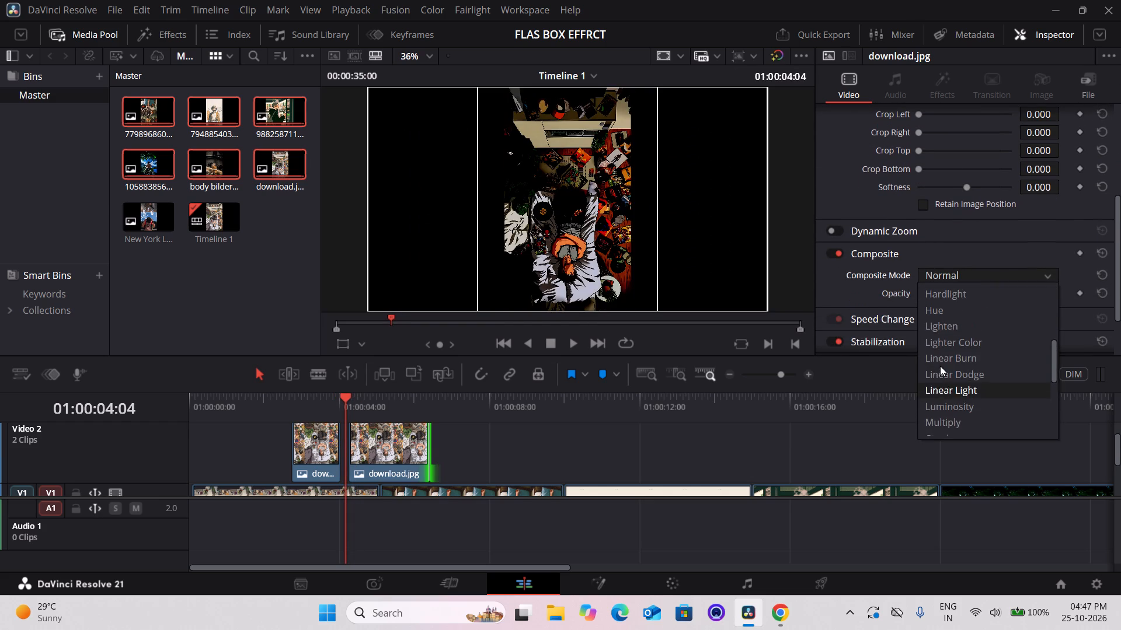
pyautogui.hscroll(-1, 940, 366)
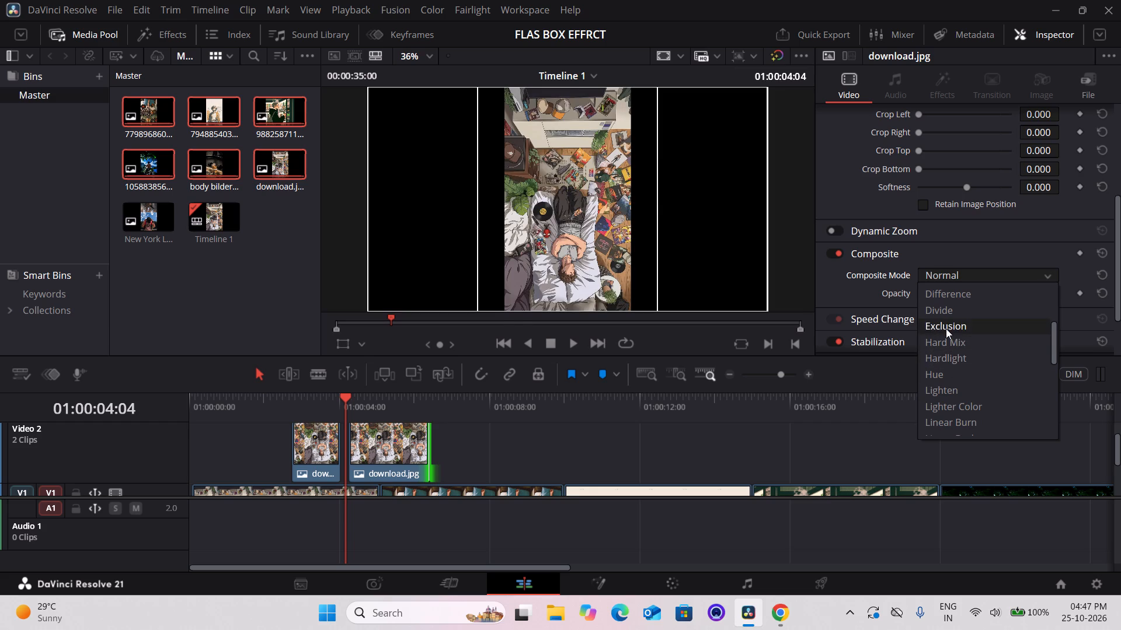
pyautogui.click(946, 328)
pyautogui.click(408, 411)
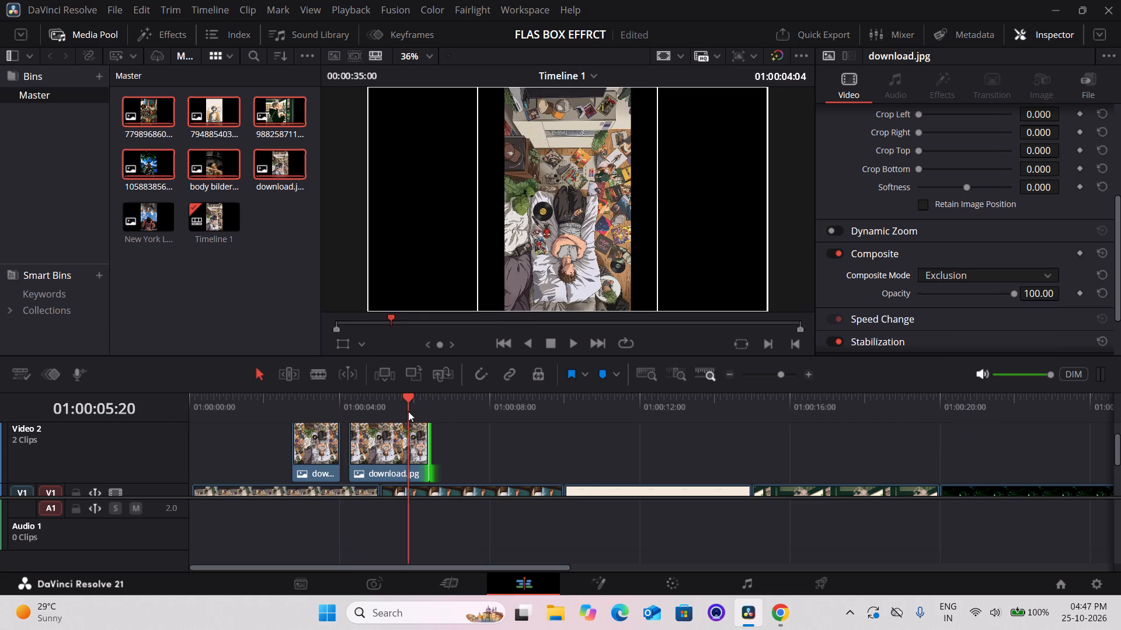
pyautogui.click(370, 395)
pyautogui.click(397, 400)
# Set the composite mode of the second download.jpg clip on Video 2 to Exclusion, then return the playhead to 01:00:03:23.
pyautogui.click(374, 440)
pyautogui.click(388, 395)
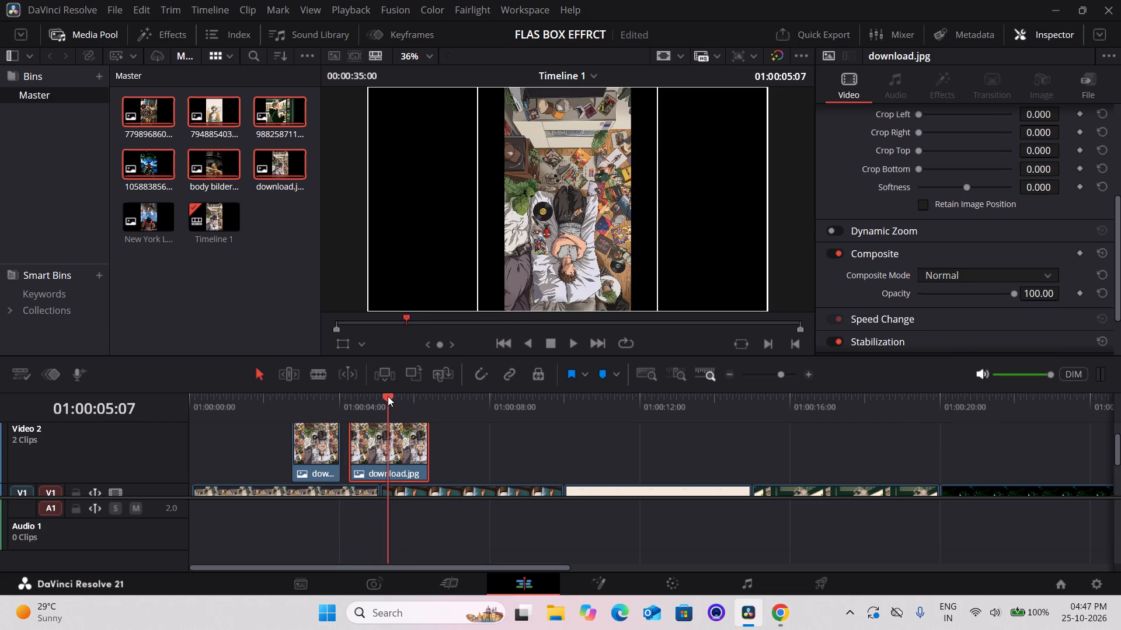
pyautogui.moveTo(378, 401); pyautogui.dragTo(384, 402)
pyautogui.click(406, 402)
pyautogui.click(955, 278)
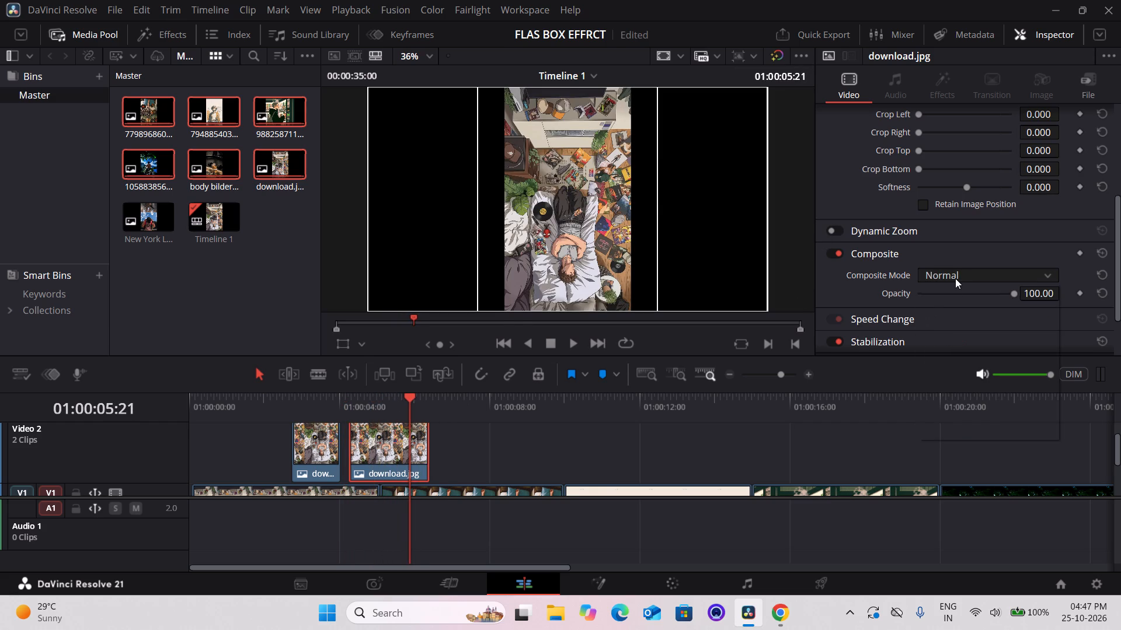
pyautogui.hotkey('ctrl', 'z')
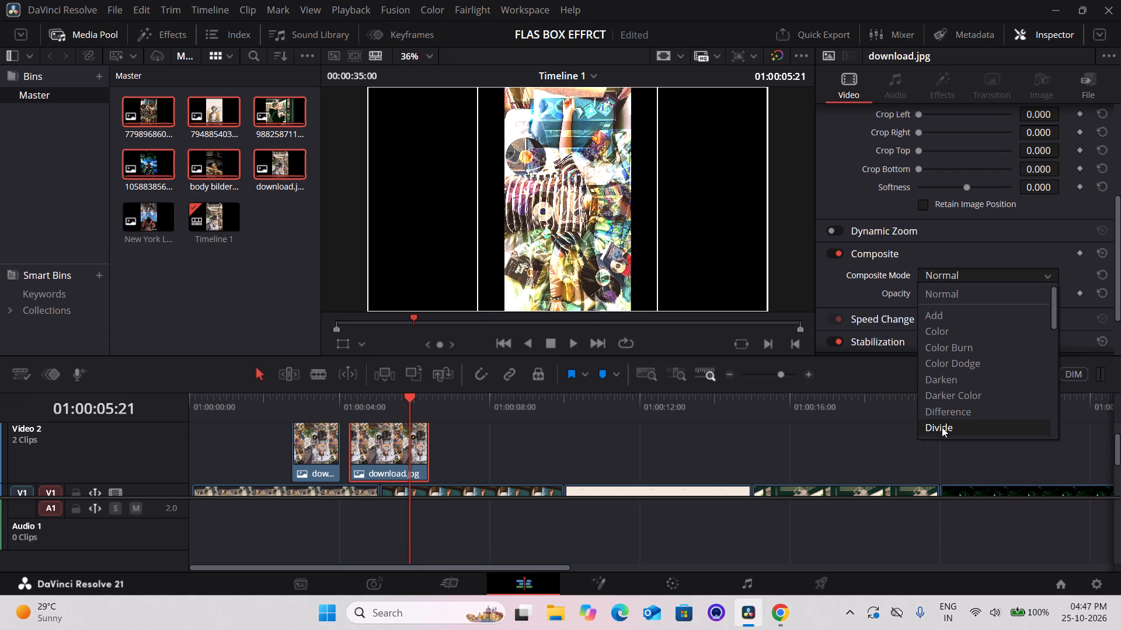
pyautogui.scroll(-1, 942, 427)
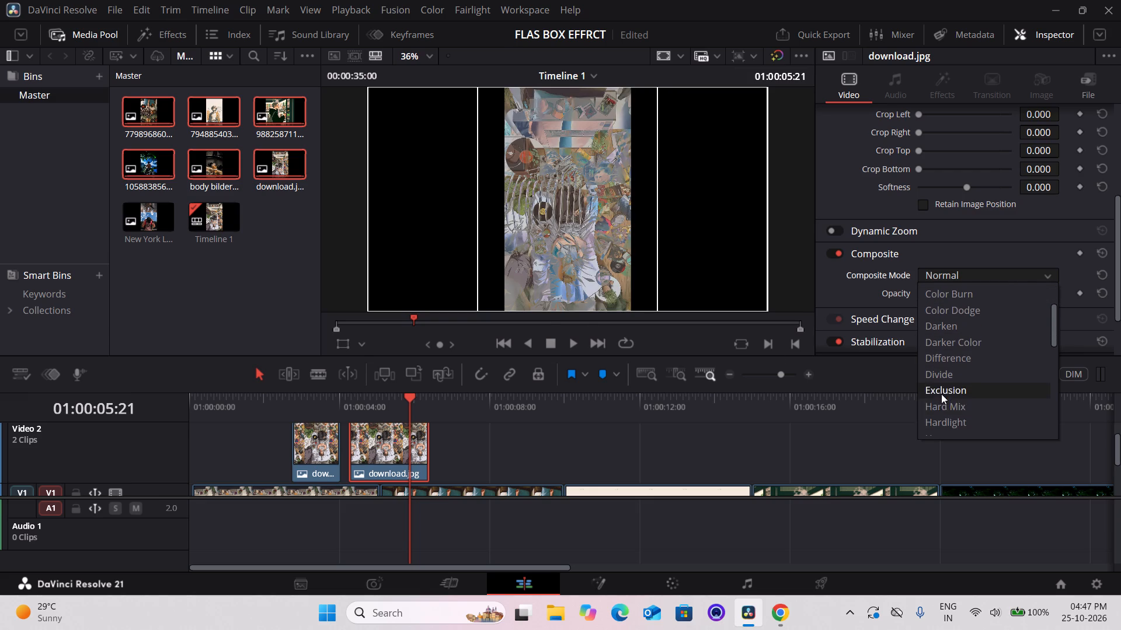
pyautogui.click(941, 394)
pyautogui.rightClick(941, 394)
pyautogui.click(337, 399)
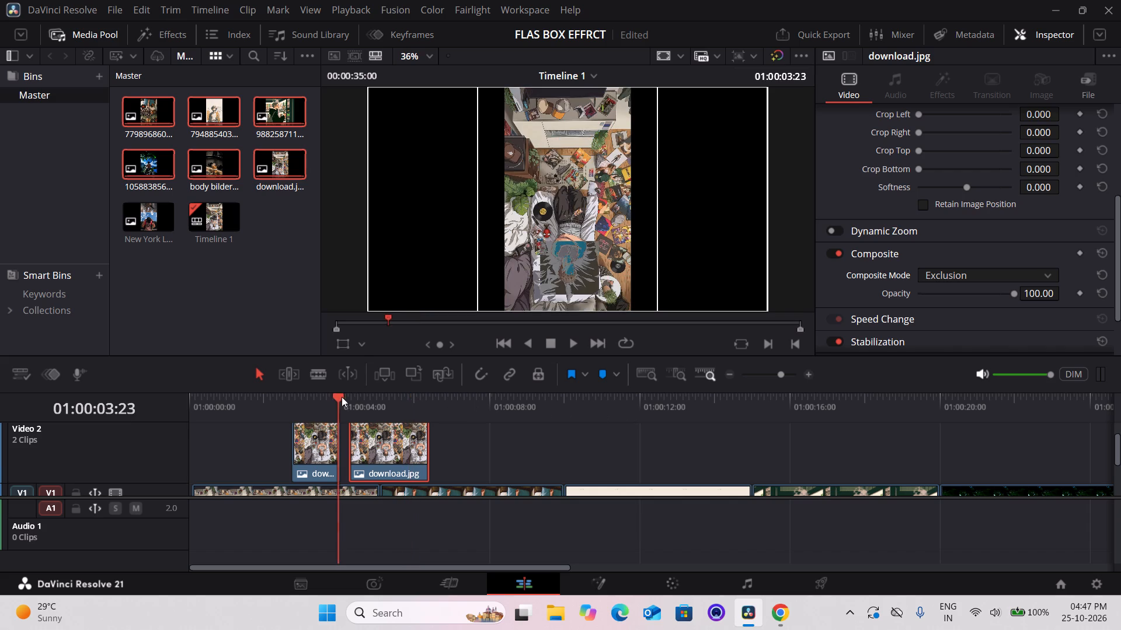
# Scrub across the second overlay and the first cut on Video 1, examining how the Exclusion blend looks on both images.
pyautogui.click(385, 401)
pyautogui.click(405, 402)
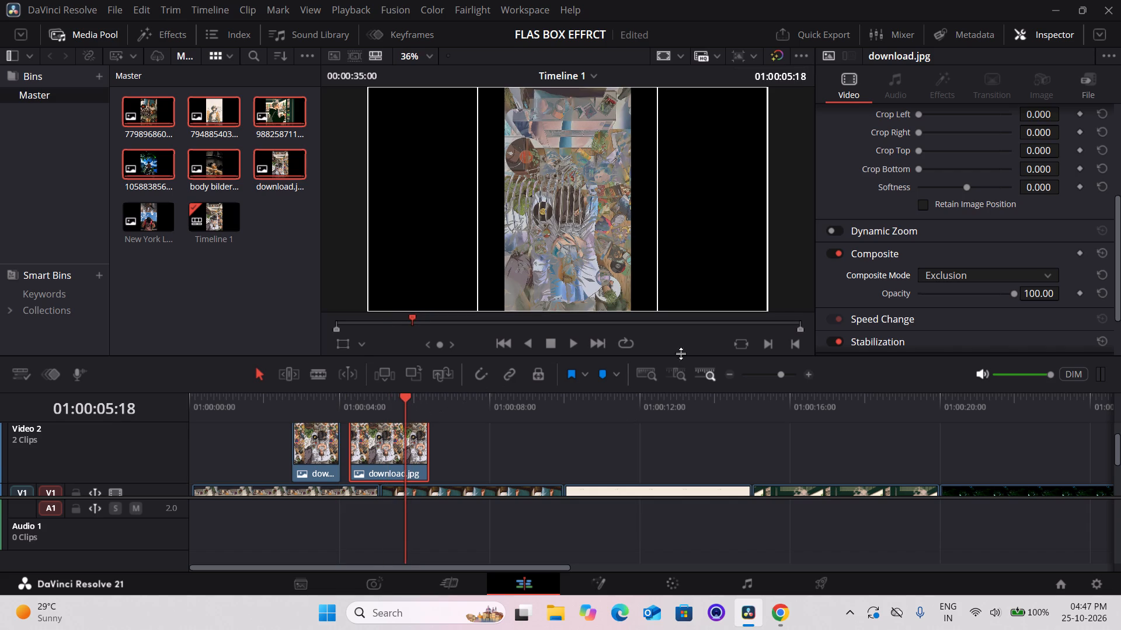
pyautogui.click(956, 271)
pyautogui.scroll(-1, 572, 432)
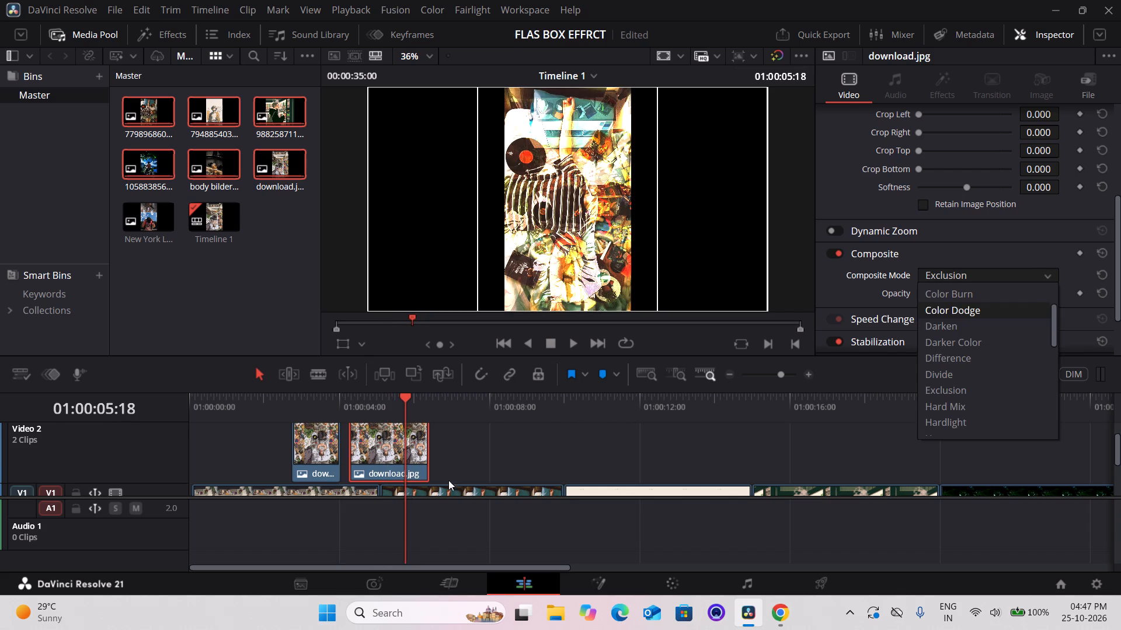
pyautogui.scroll(-1, 448, 480)
pyautogui.click(535, 449)
pyautogui.scroll(-1, 538, 449)
pyautogui.click(339, 457)
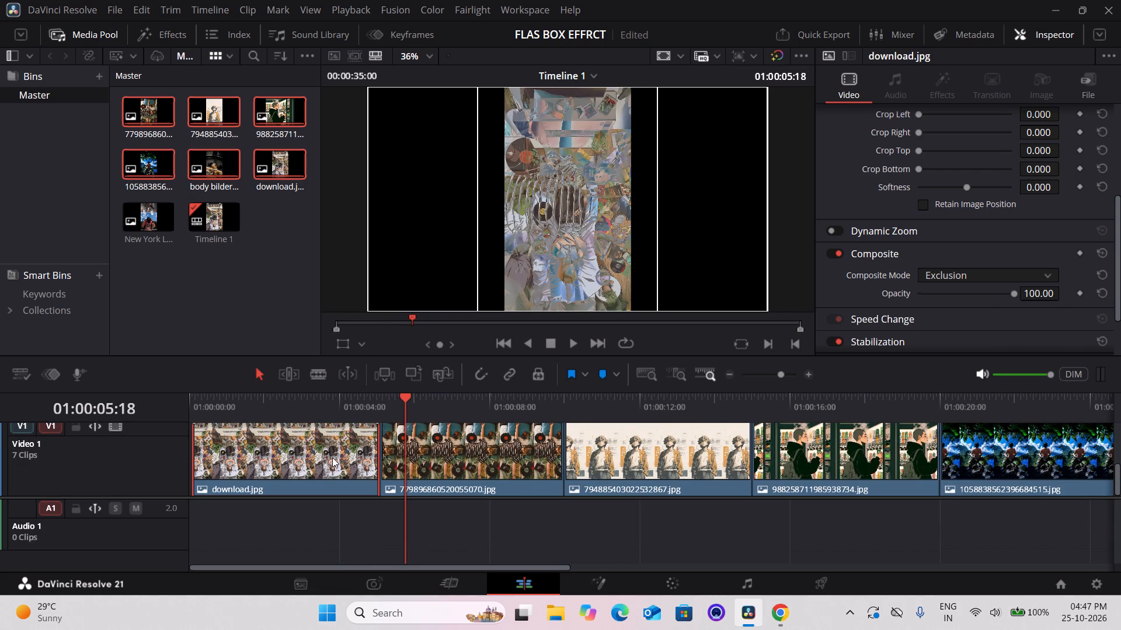
pyautogui.click(252, 398)
pyautogui.click(308, 408)
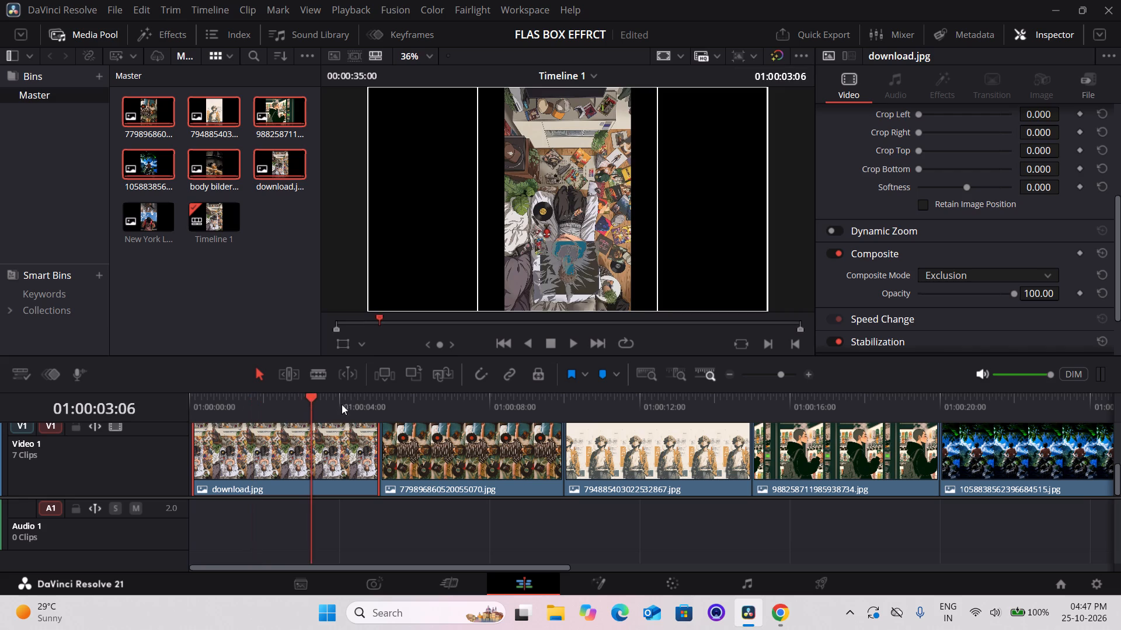
pyautogui.moveTo(345, 403); pyautogui.dragTo(353, 403)
pyautogui.click(378, 401)
pyautogui.click(395, 401)
pyautogui.click(356, 401)
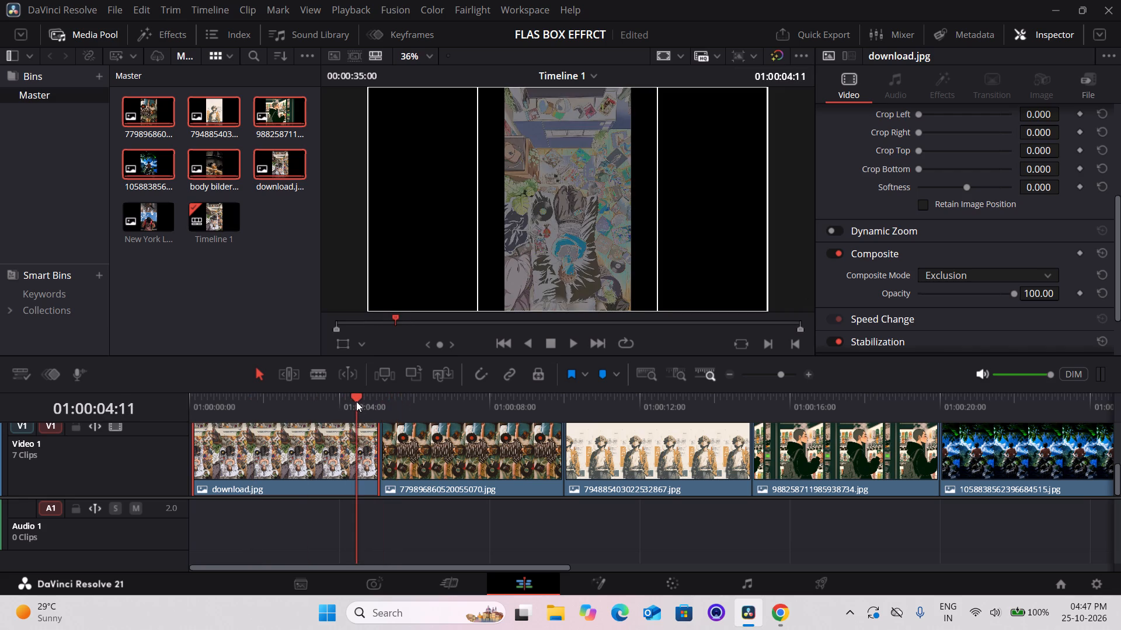
pyautogui.click(342, 400)
pyautogui.click(377, 399)
pyautogui.moveTo(392, 399); pyautogui.dragTo(398, 400)
pyautogui.click(401, 400)
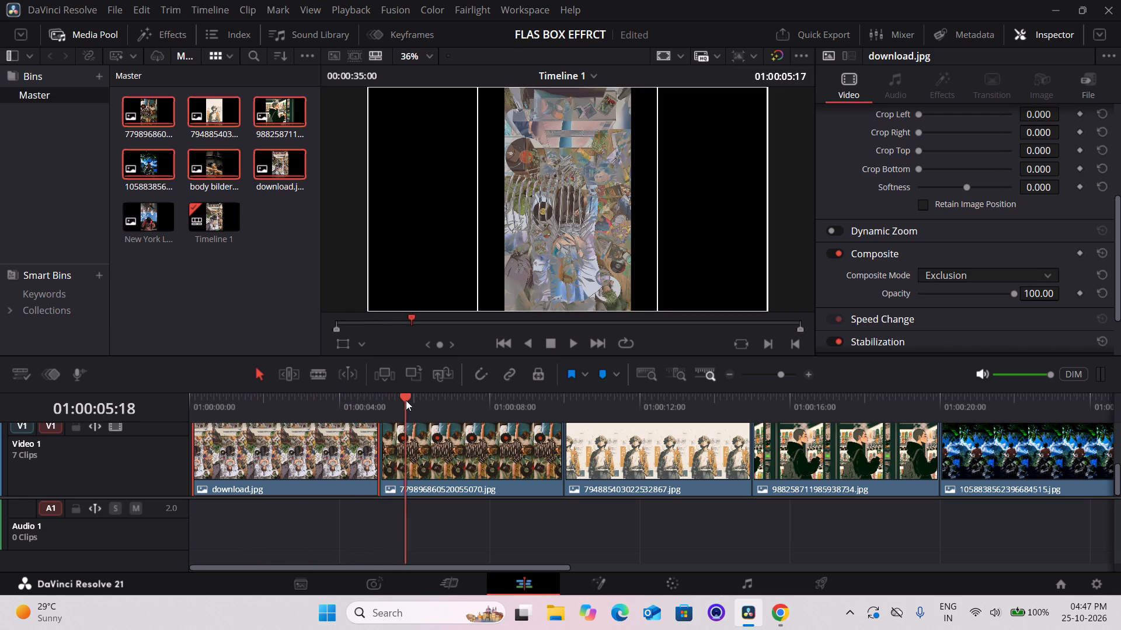
# Inspect the composite settings of the second Video 1 clip and the overlay above it, and browse the available modes without changing them.
pyautogui.scroll(1, 409, 400)
pyautogui.click(424, 458)
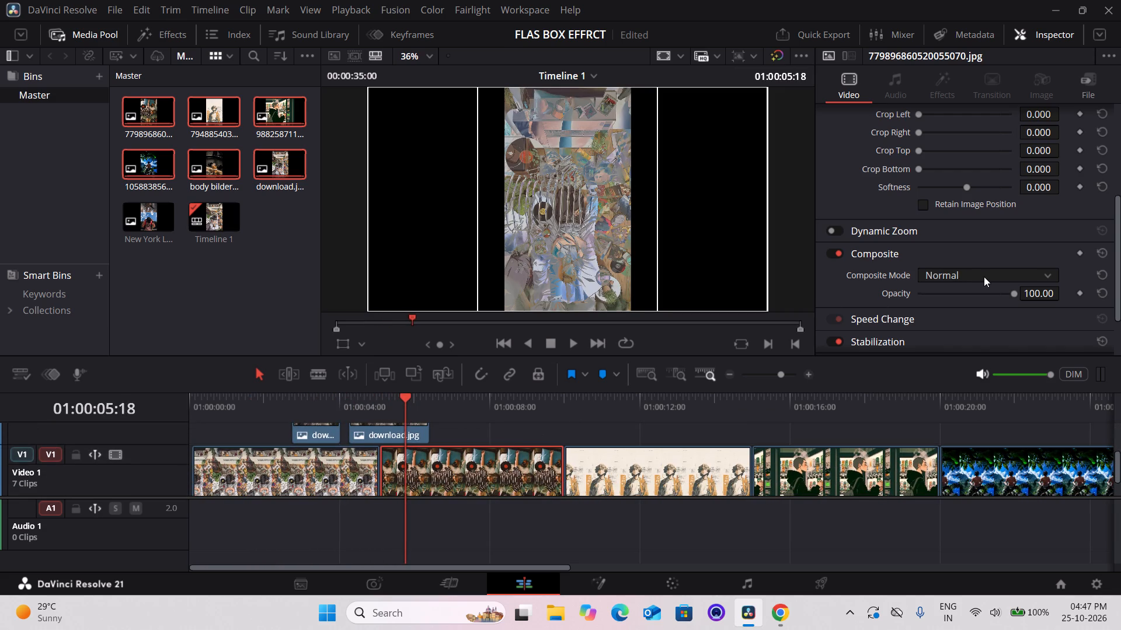
pyautogui.click(469, 425)
pyautogui.click(491, 407)
pyautogui.click(472, 403)
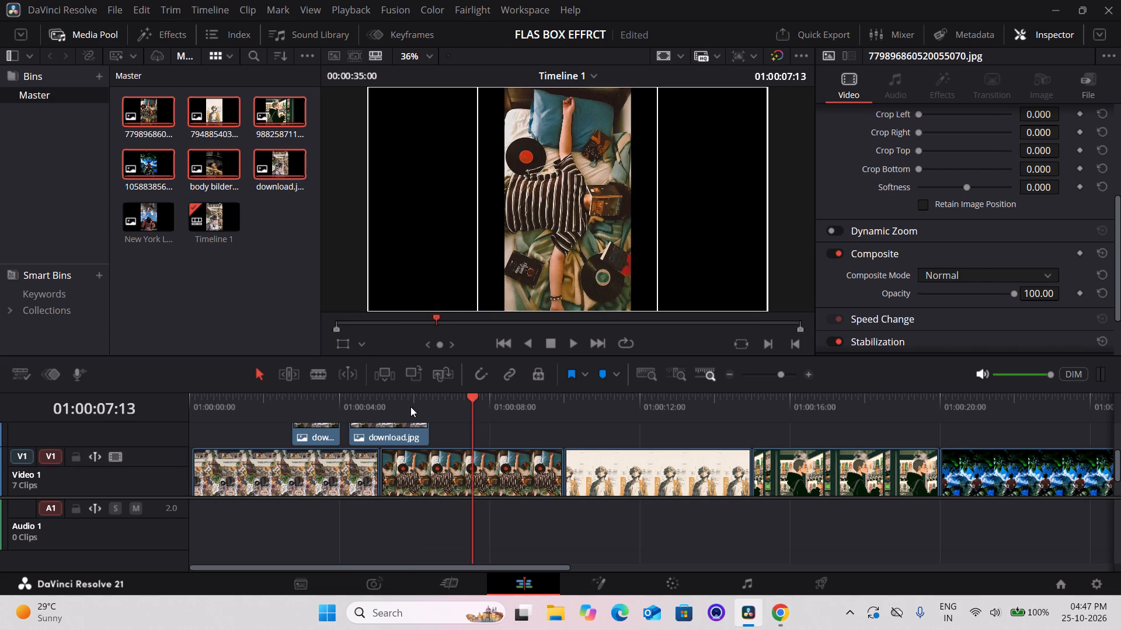
pyautogui.click(382, 404)
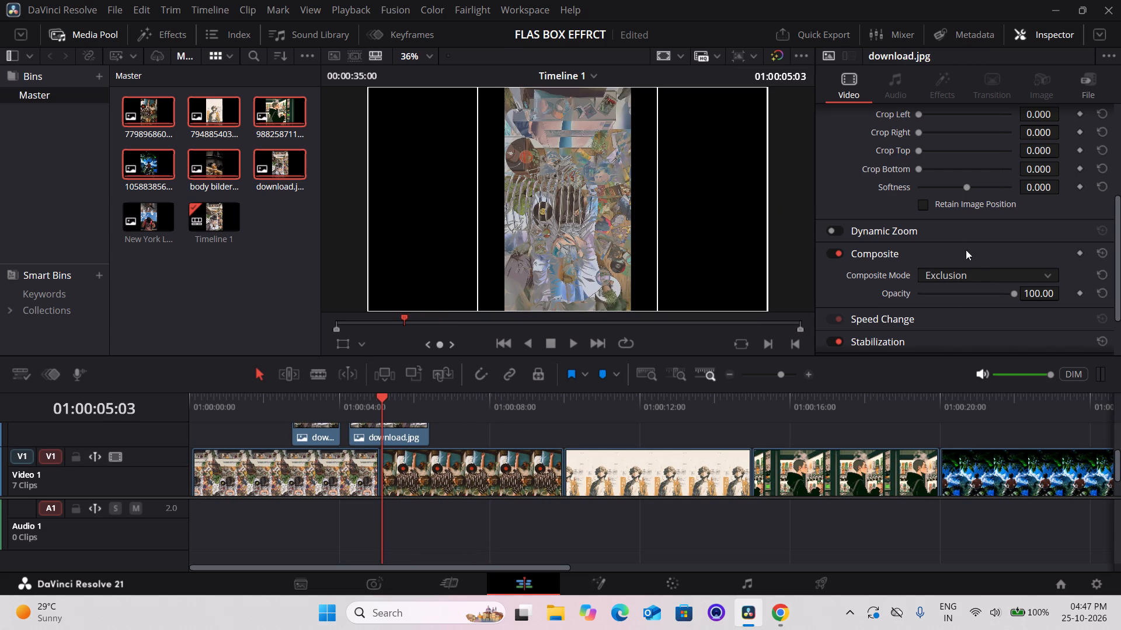
pyautogui.click(977, 274)
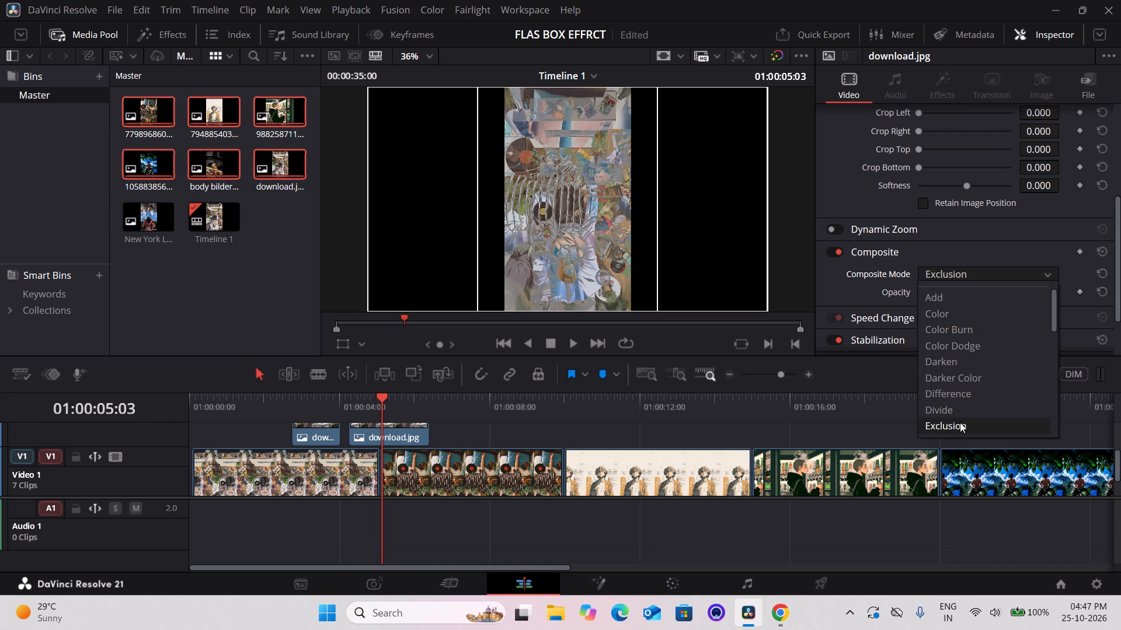
pyautogui.click(1047, 271)
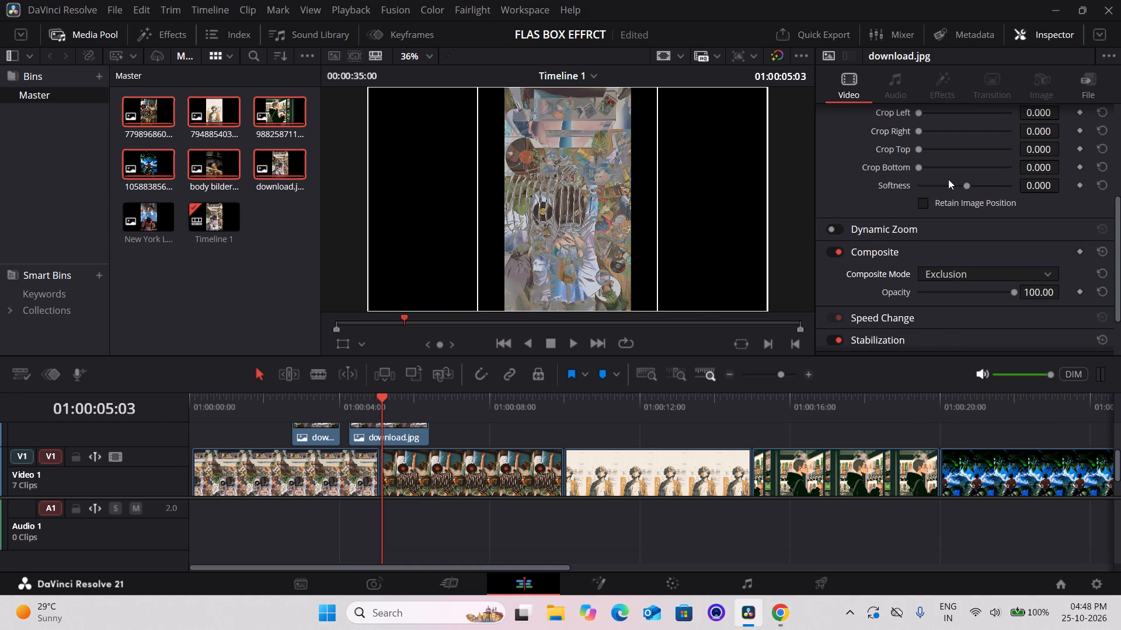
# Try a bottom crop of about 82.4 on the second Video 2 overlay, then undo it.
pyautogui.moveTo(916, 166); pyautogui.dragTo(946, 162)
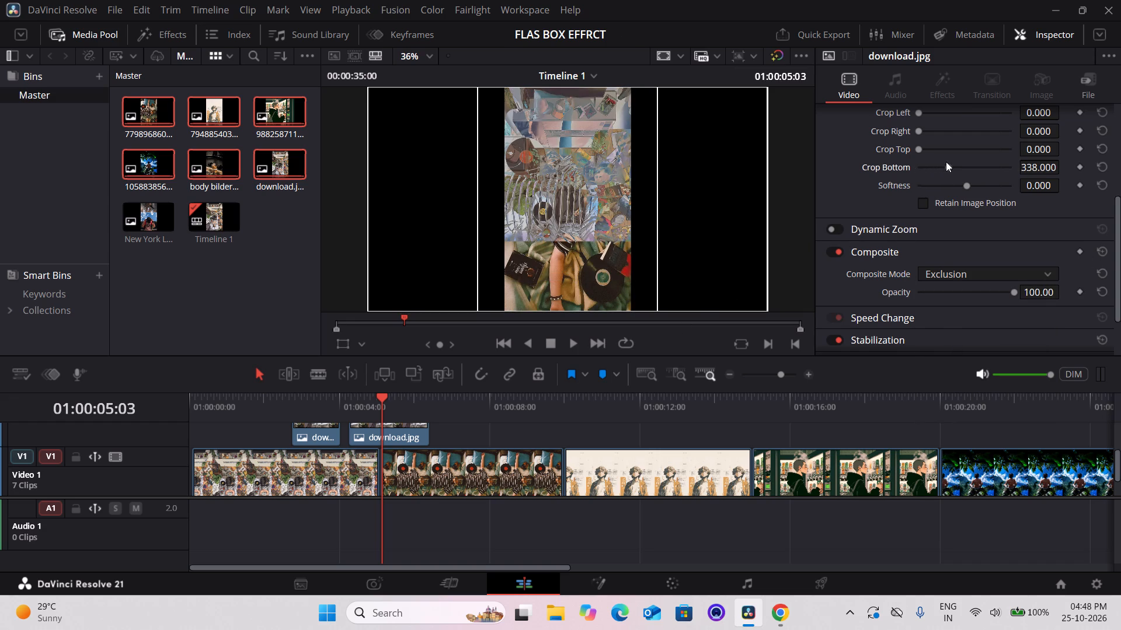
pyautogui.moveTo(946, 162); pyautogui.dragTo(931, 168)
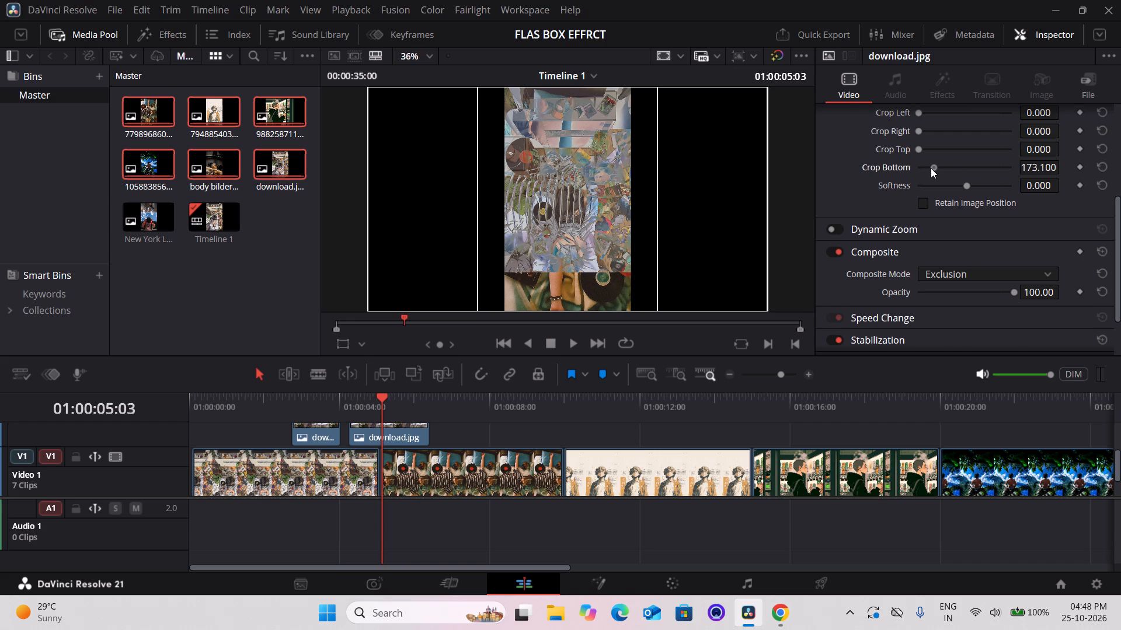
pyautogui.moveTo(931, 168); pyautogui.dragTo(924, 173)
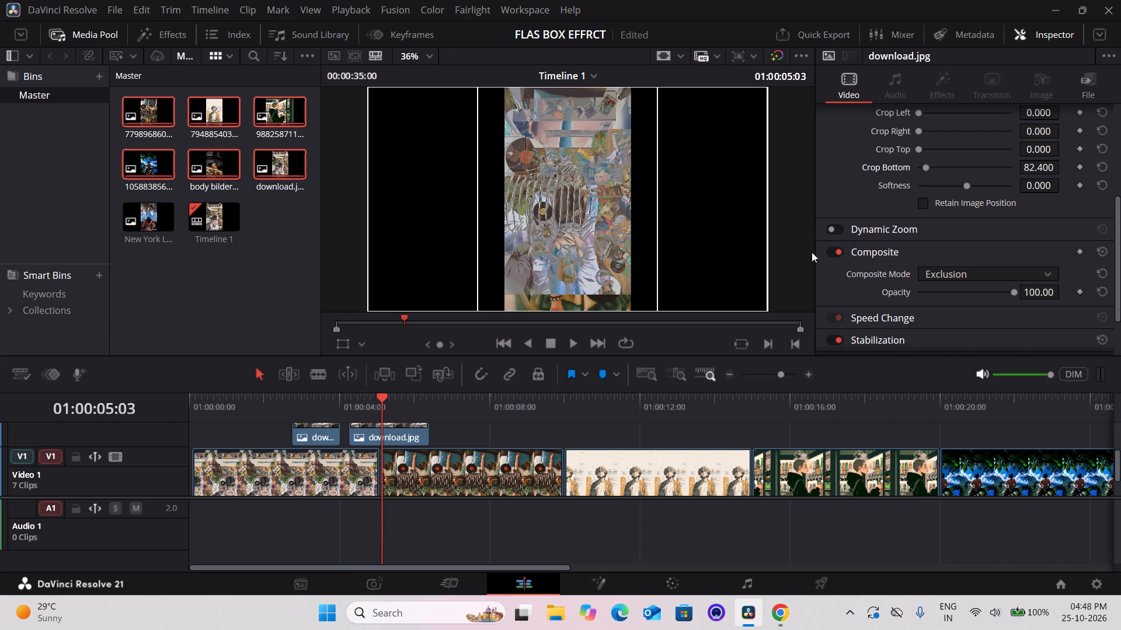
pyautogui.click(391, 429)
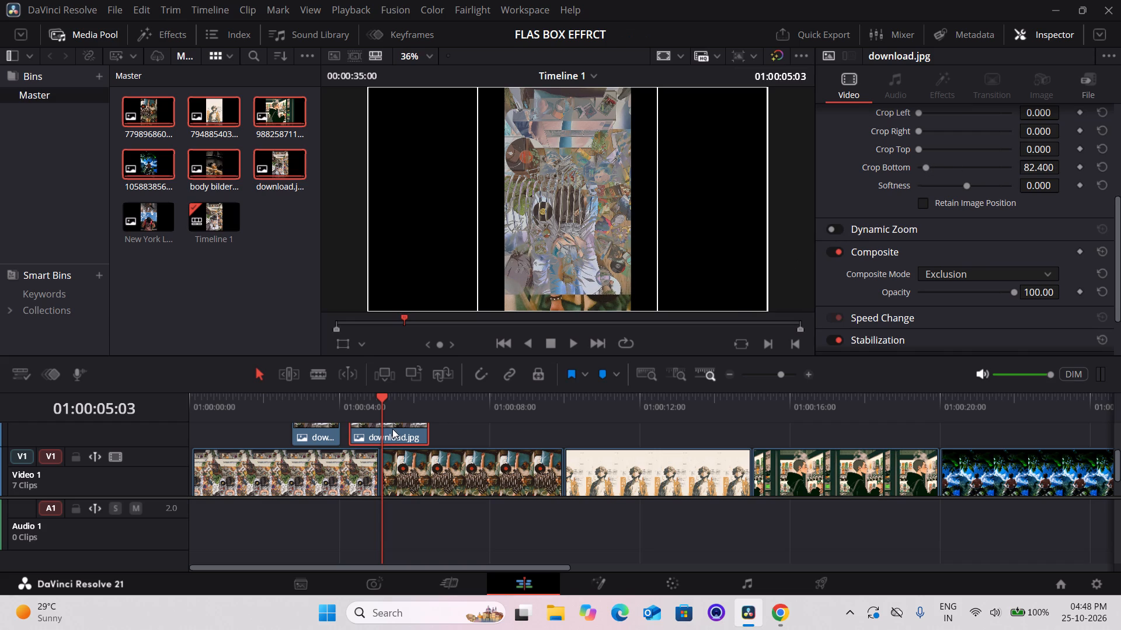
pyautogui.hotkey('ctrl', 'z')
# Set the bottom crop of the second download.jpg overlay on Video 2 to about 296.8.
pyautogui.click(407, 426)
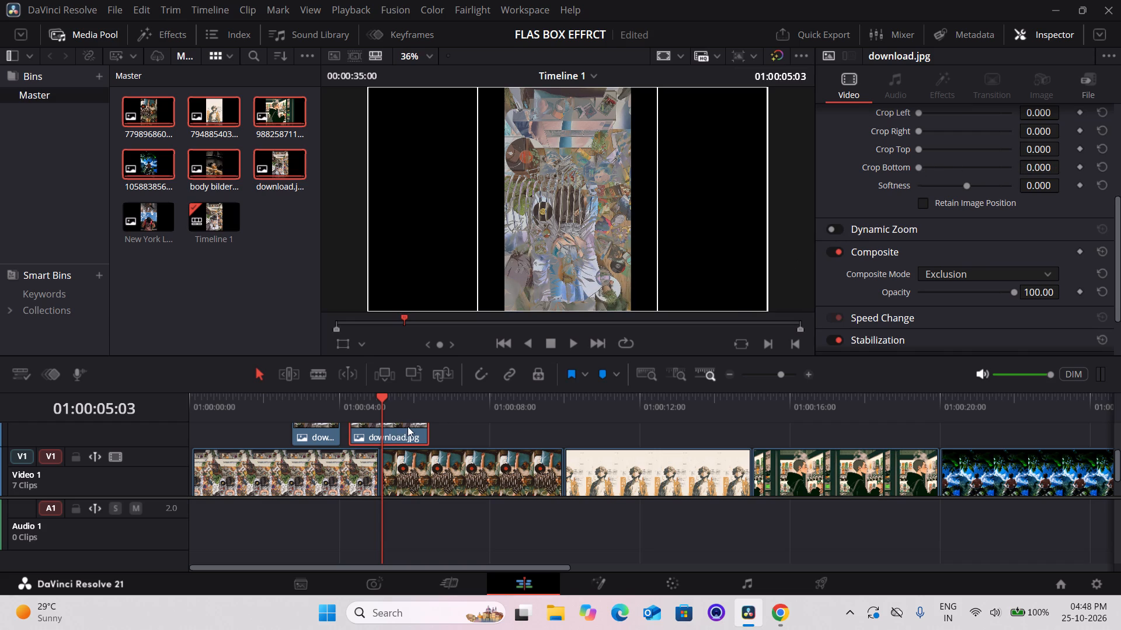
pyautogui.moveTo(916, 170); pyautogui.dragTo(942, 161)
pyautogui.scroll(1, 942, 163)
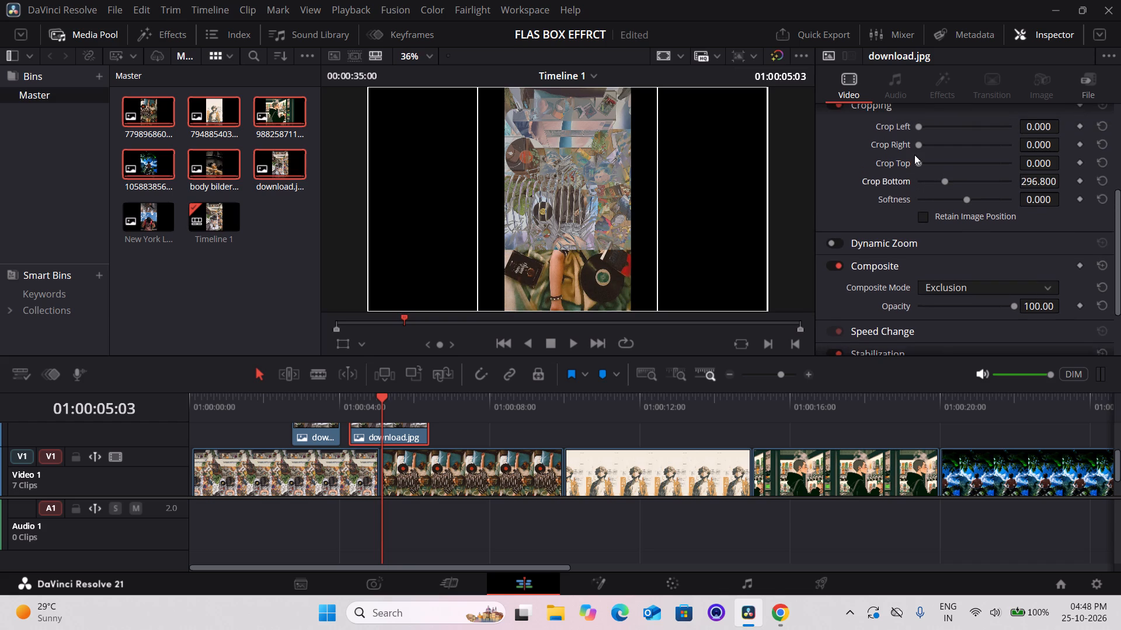
# Shift both Video 2 overlays slightly earlier so they sit back to back, and trim the second one's end to the first cut on Video 1.
pyautogui.moveTo(304, 435); pyautogui.dragTo(286, 433)
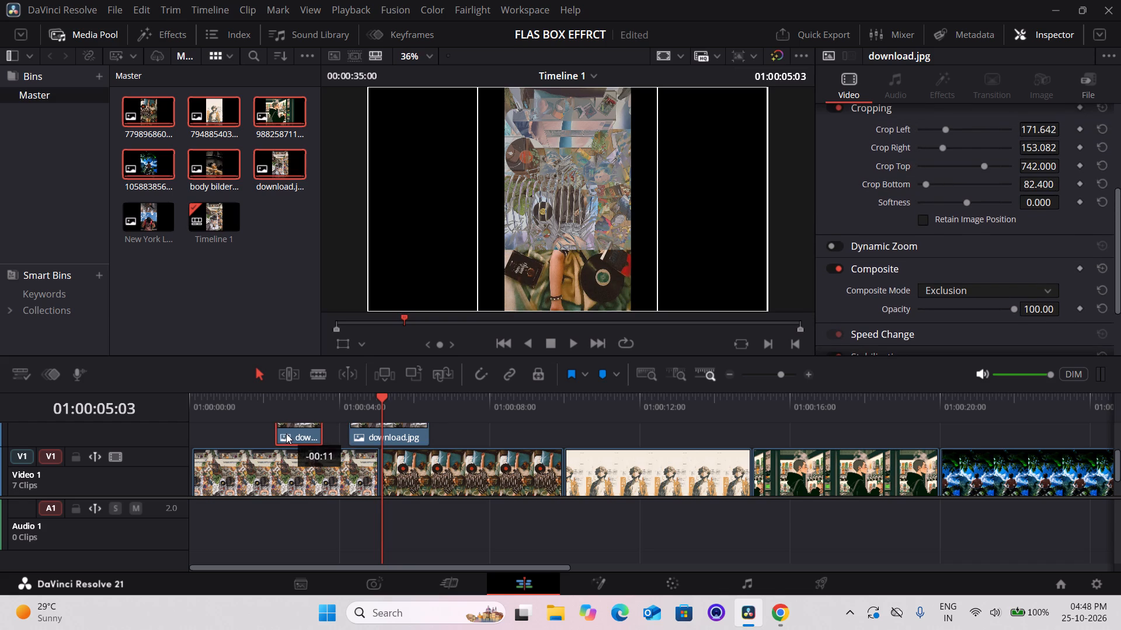
pyautogui.moveTo(286, 433); pyautogui.dragTo(293, 432)
pyautogui.moveTo(386, 424); pyautogui.dragTo(363, 426)
pyautogui.moveTo(405, 422); pyautogui.dragTo(388, 430)
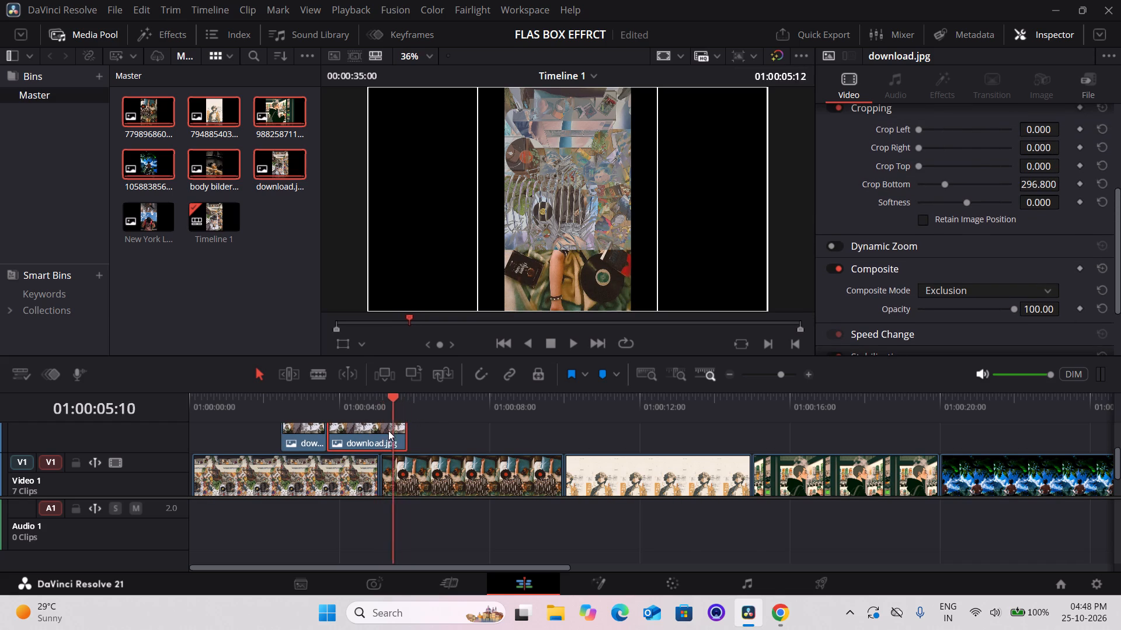
pyautogui.moveTo(388, 430); pyautogui.dragTo(359, 434)
pyautogui.moveTo(406, 430); pyautogui.dragTo(377, 436)
# At 01:00:04:10, crop the second overlay to a box: left about 83.5, right 74.2, top 222.6 and bottom 453.4.
pyautogui.click(339, 397)
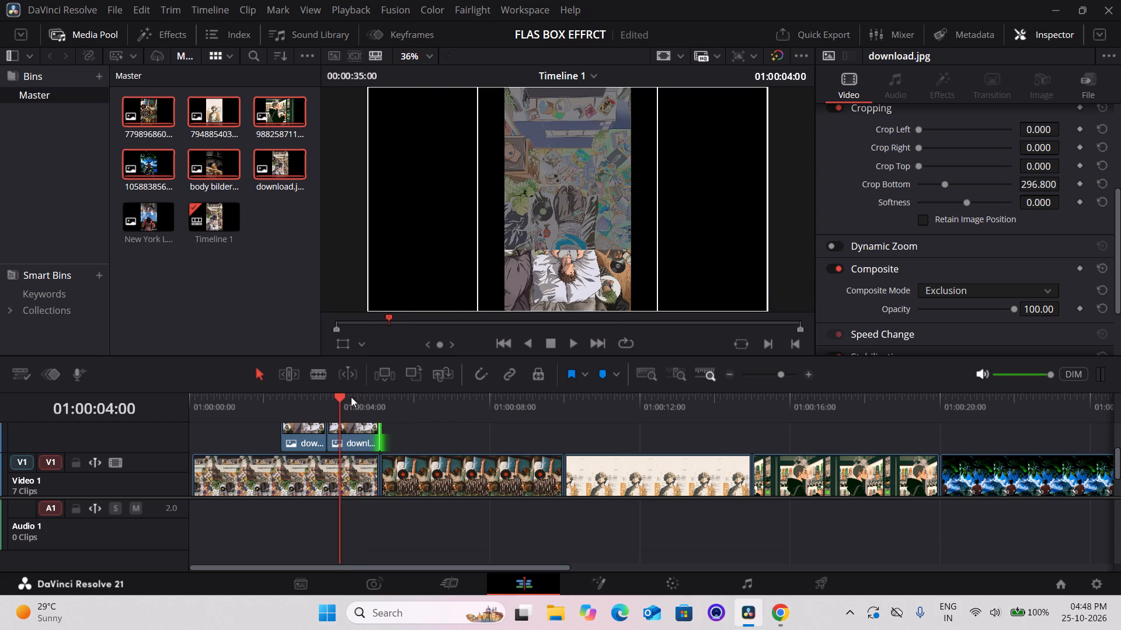
pyautogui.click(351, 397)
pyautogui.moveTo(914, 164); pyautogui.dragTo(938, 162)
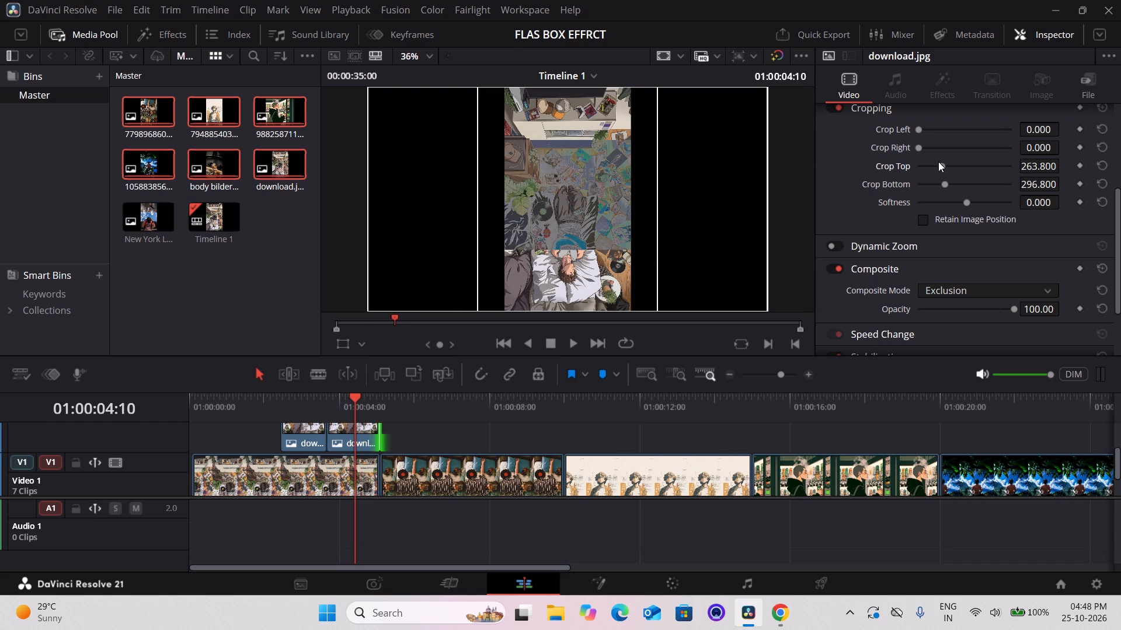
pyautogui.moveTo(938, 162); pyautogui.dragTo(947, 162)
pyautogui.moveTo(914, 145); pyautogui.dragTo(936, 146)
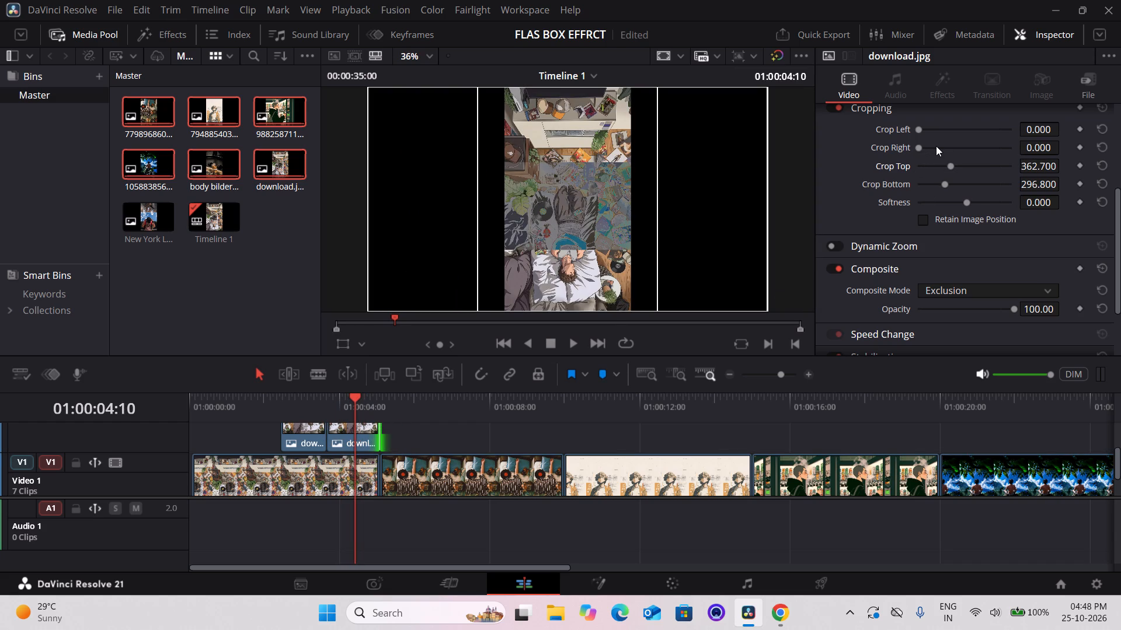
pyautogui.moveTo(936, 146); pyautogui.dragTo(937, 146)
pyautogui.moveTo(920, 149); pyautogui.dragTo(894, 155)
pyautogui.moveTo(894, 155); pyautogui.dragTo(930, 153)
pyautogui.moveTo(919, 129); pyautogui.dragTo(919, 128)
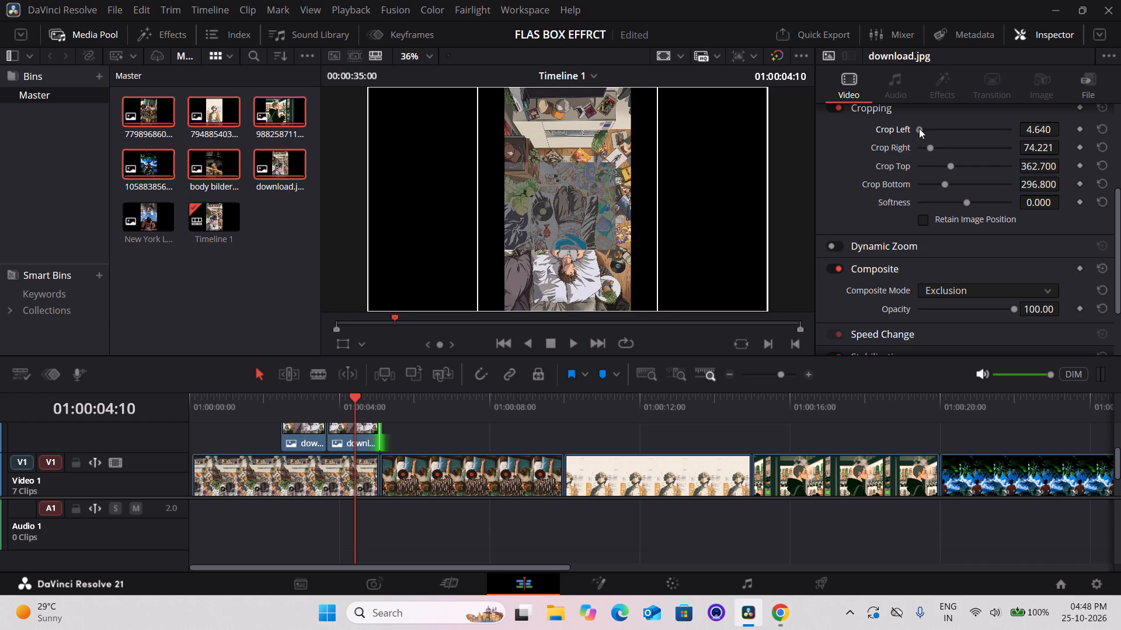
pyautogui.moveTo(919, 128); pyautogui.dragTo(978, 129)
pyautogui.moveTo(949, 164); pyautogui.dragTo(973, 163)
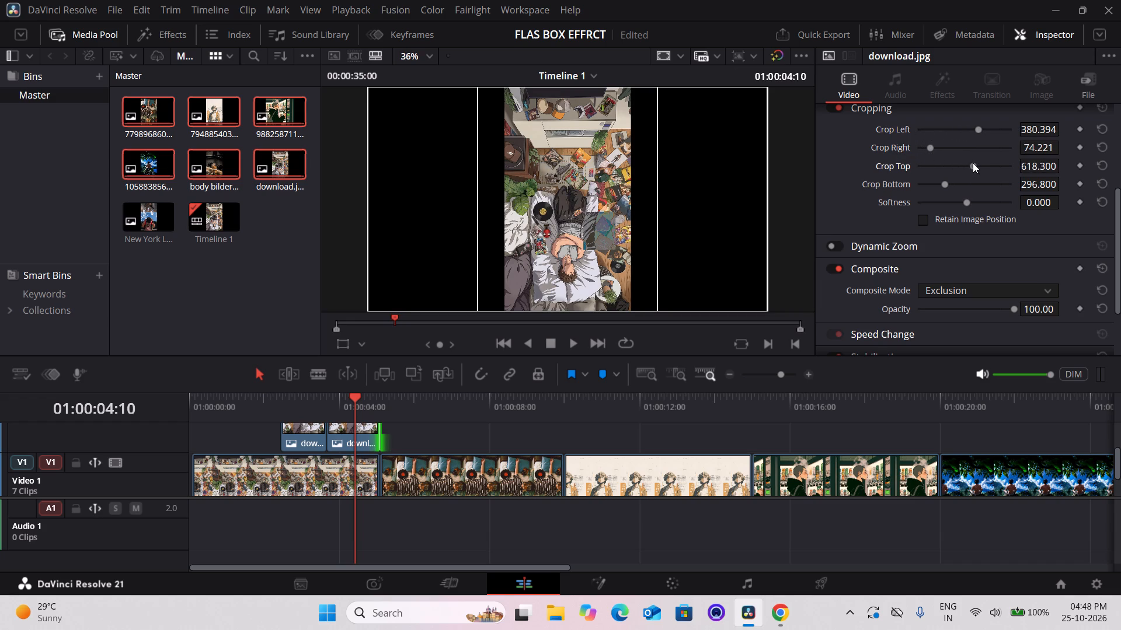
pyautogui.moveTo(973, 163); pyautogui.dragTo(938, 170)
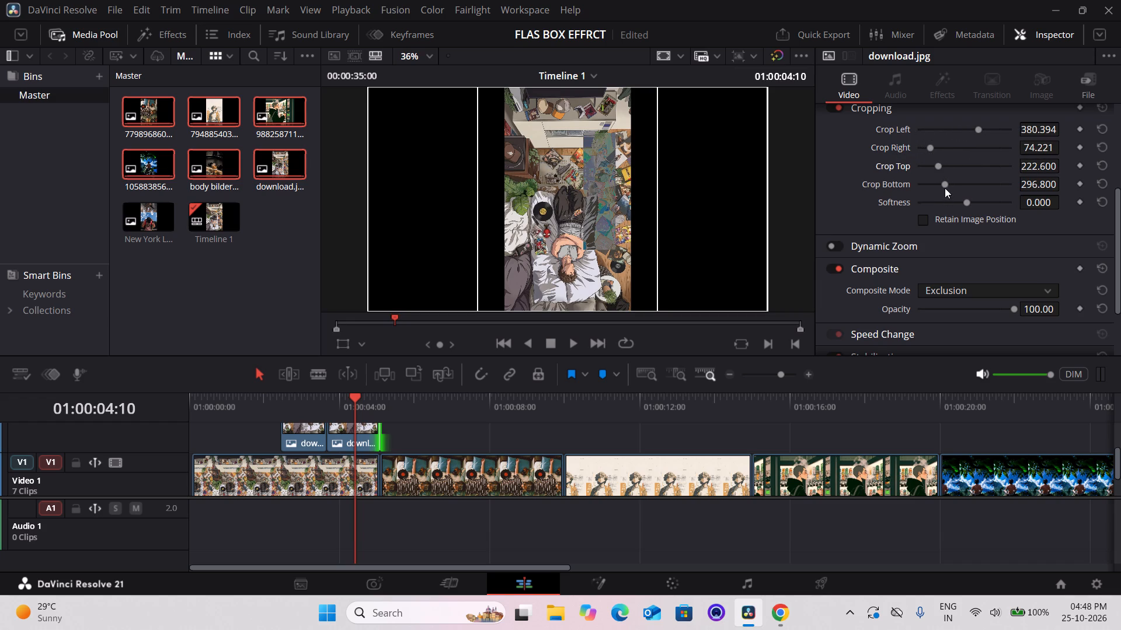
pyautogui.moveTo(945, 182); pyautogui.dragTo(959, 177)
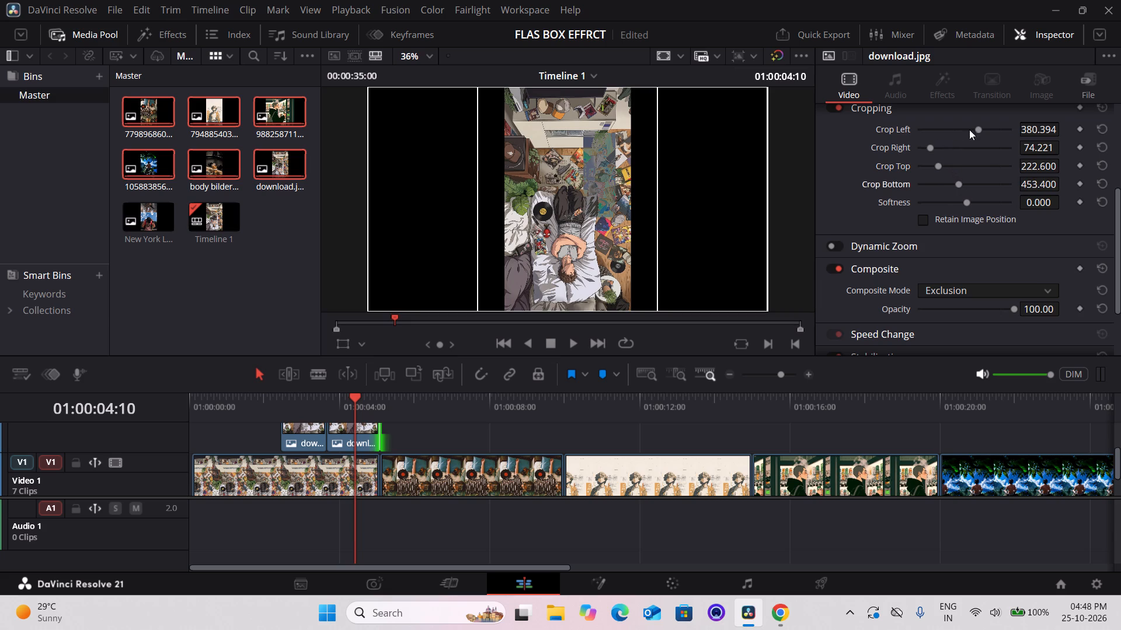
pyautogui.moveTo(981, 125); pyautogui.dragTo(935, 139)
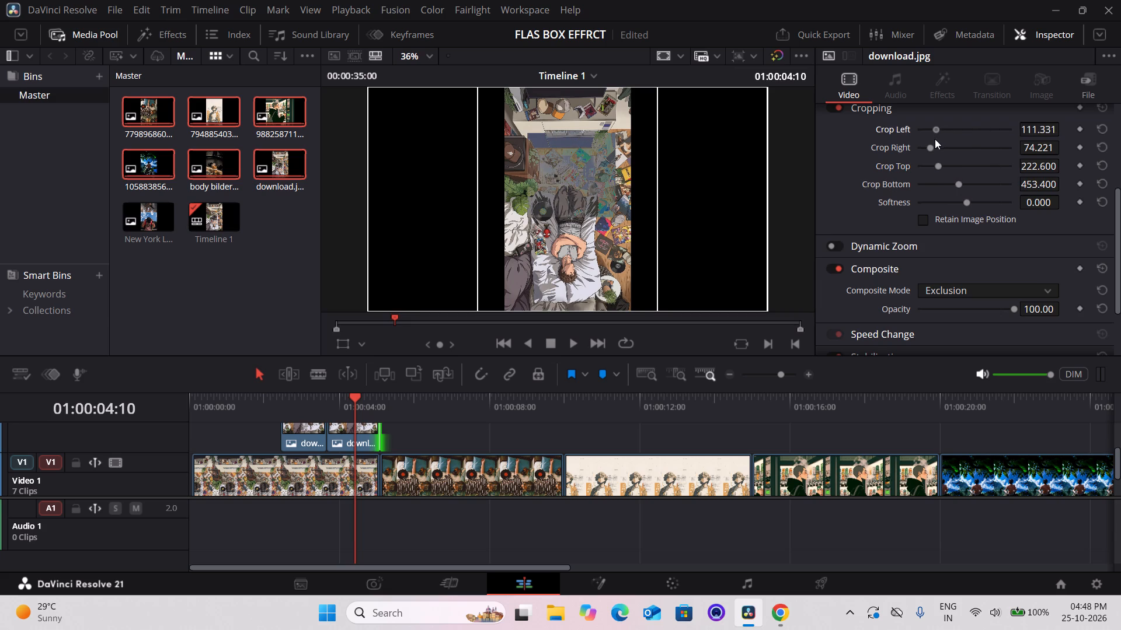
pyautogui.moveTo(935, 139); pyautogui.dragTo(931, 139)
# Switch to the YouTube tutorial in Chrome and study the flash effect section around 3:16 to 3:29, replaying the overlay stacking part.
pyautogui.click(772, 613)
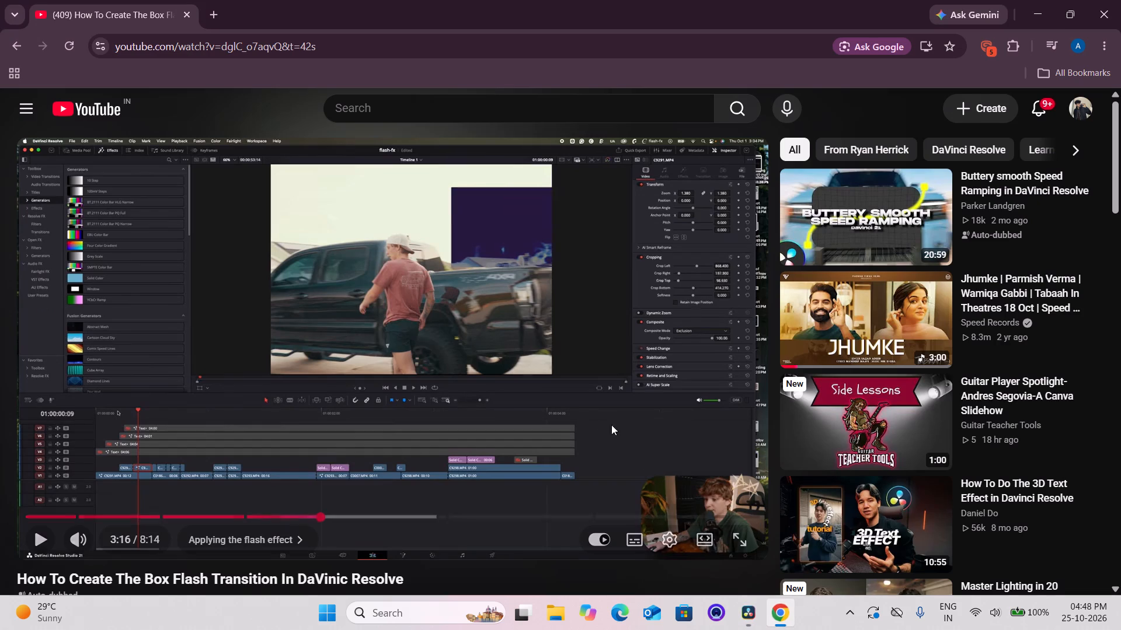
pyautogui.click(586, 412)
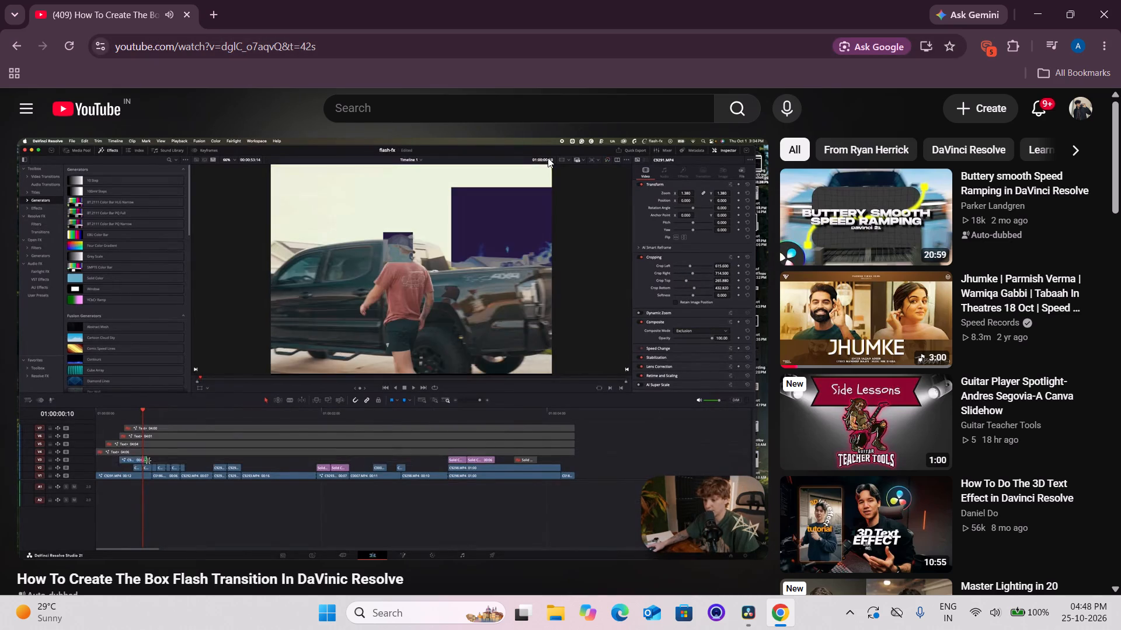
pyautogui.hotkey('ctrl', 'z')
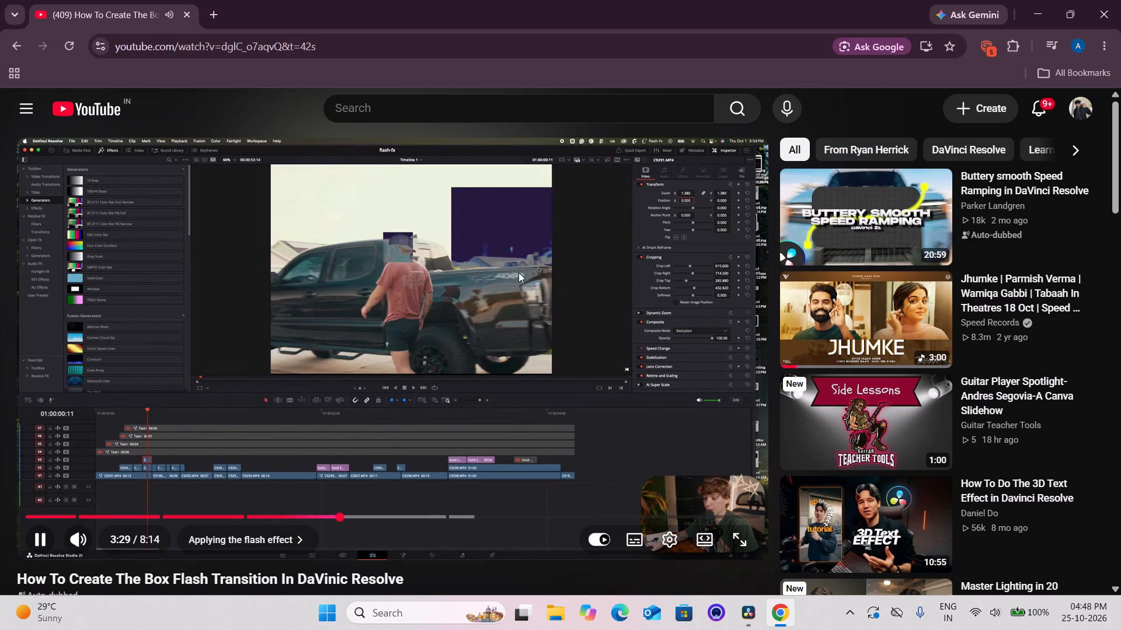
pyautogui.press('Left')
pyautogui.press('Left')
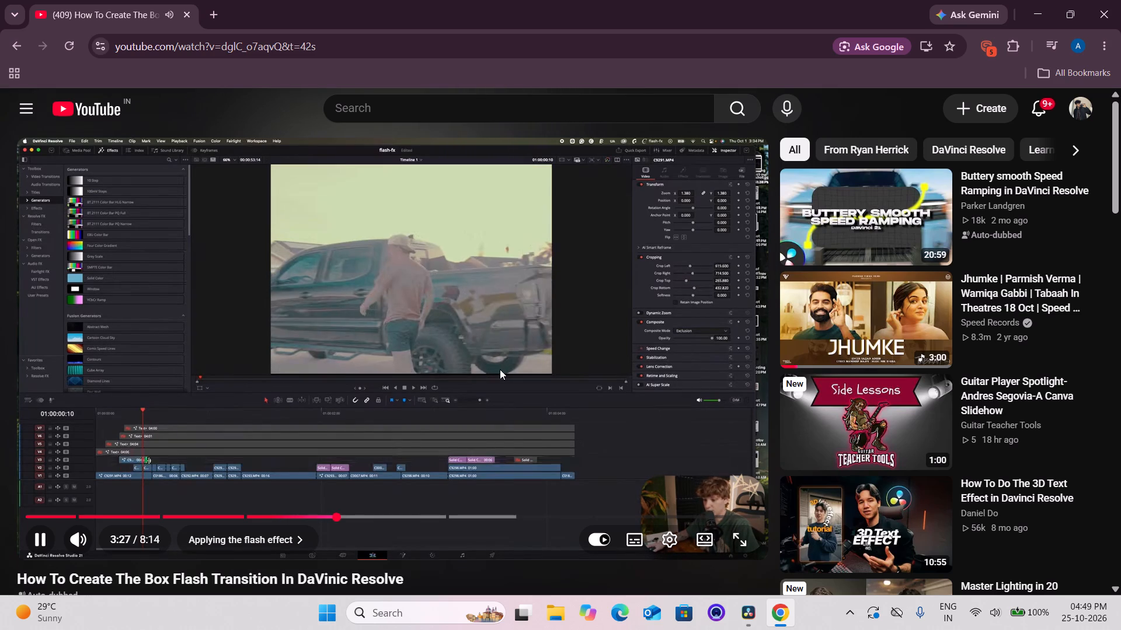
pyautogui.press('space')
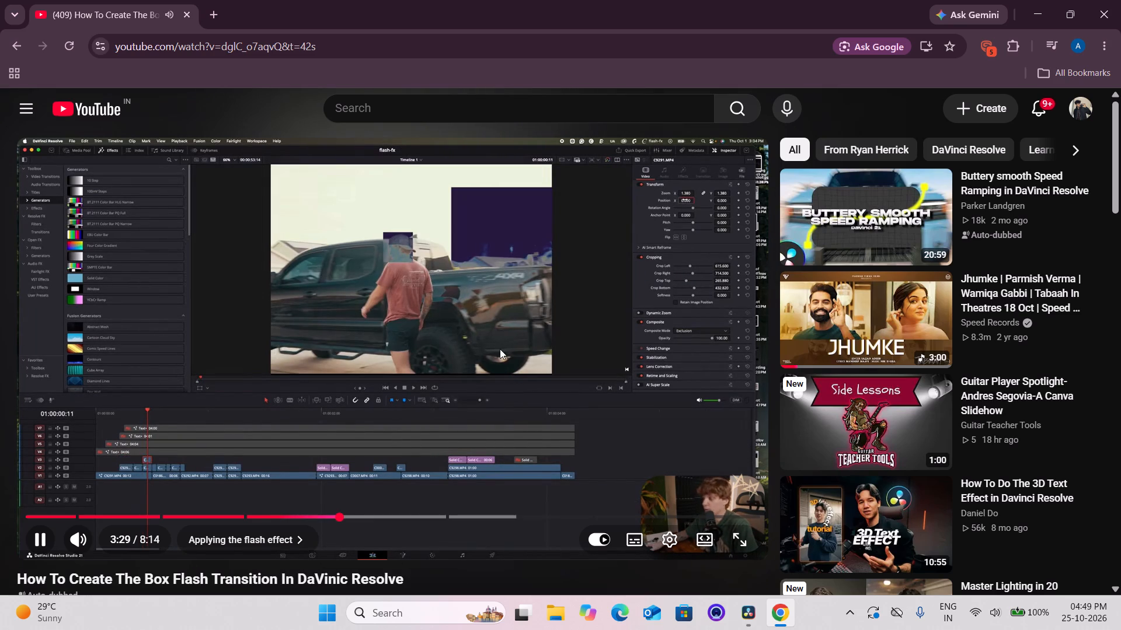
# Back in DaVinci Resolve, move the first download.jpg overlay from Video 2 up to Video 3, keeping its start time.
pyautogui.click(738, 615)
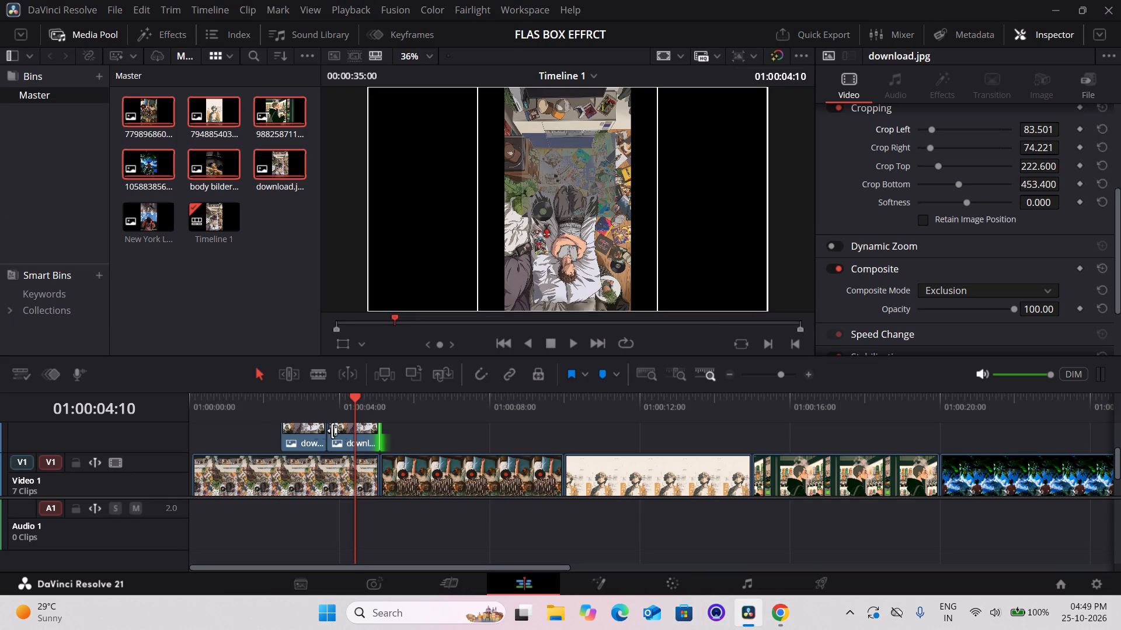
pyautogui.moveTo(291, 439); pyautogui.dragTo(297, 436)
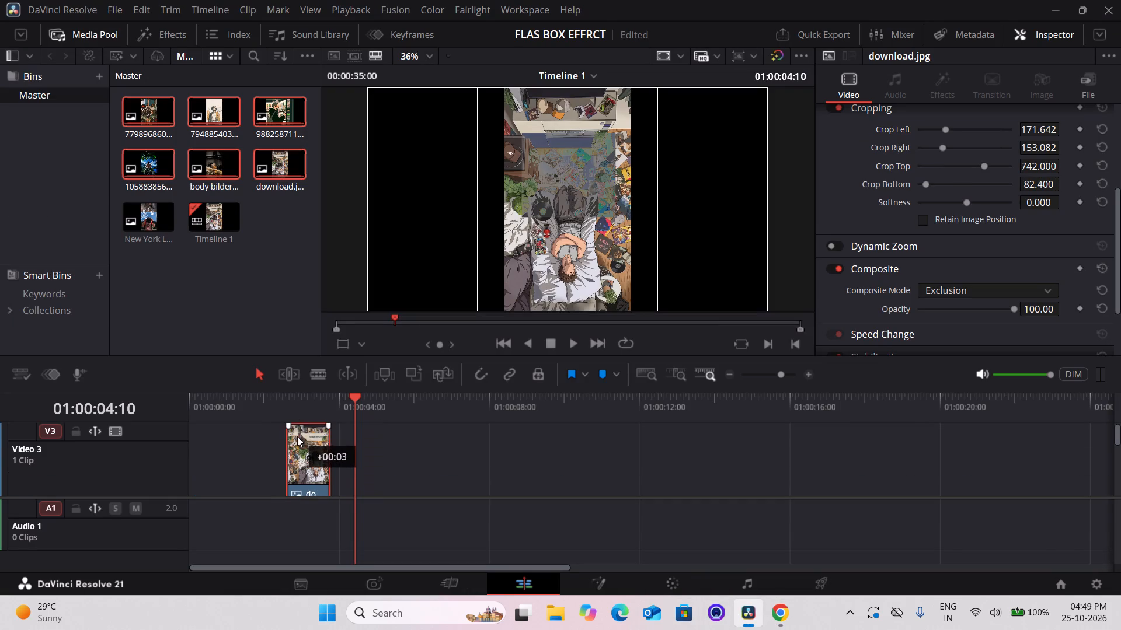
pyautogui.moveTo(297, 436); pyautogui.dragTo(293, 462)
pyautogui.scroll(-1, 308, 470)
pyautogui.scroll(1, 308, 470)
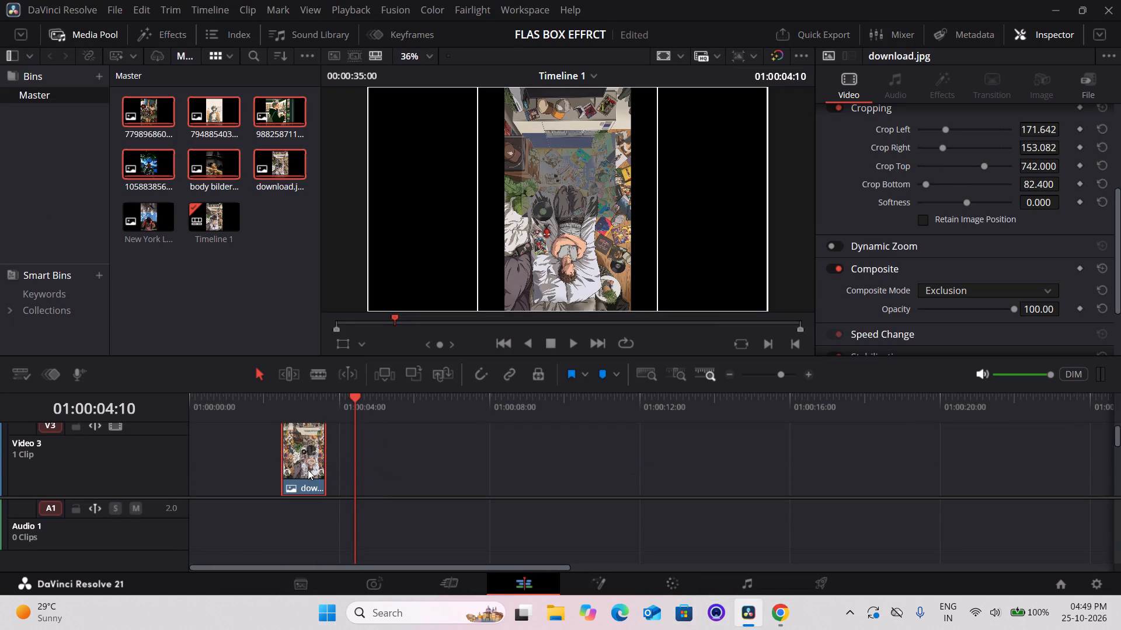
pyautogui.scroll(1, 308, 470)
pyautogui.moveTo(310, 425); pyautogui.dragTo(310, 449)
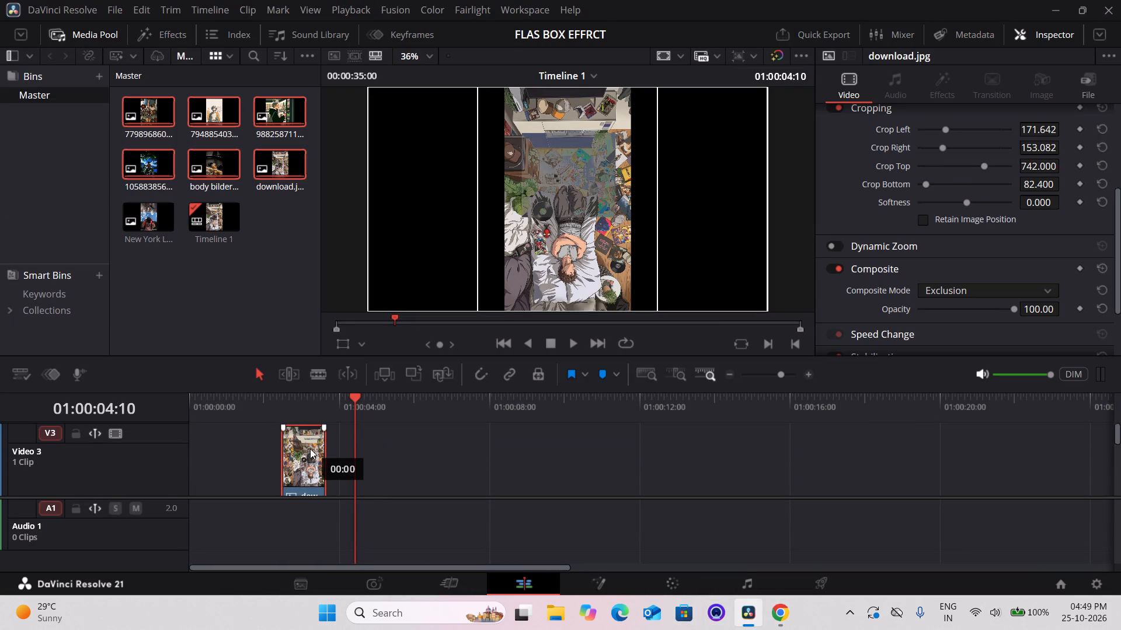
pyautogui.moveTo(310, 449); pyautogui.dragTo(309, 465)
# Extend the end of the Video 3 overlay to about the first cut on Video 1, above the end of the Video 2 overlay.
pyautogui.moveTo(323, 464); pyautogui.dragTo(357, 475)
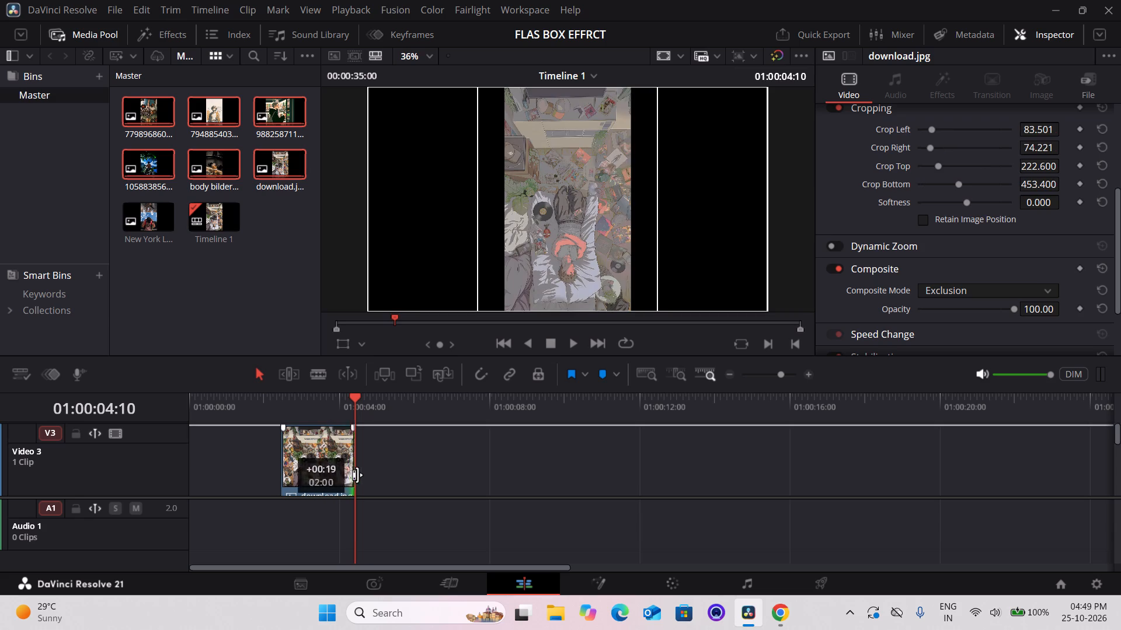
pyautogui.moveTo(357, 475); pyautogui.dragTo(379, 481)
pyautogui.keyDown('ctrl'); pyautogui.scroll(-2, 382, 481); pyautogui.keyUp('ctrl')
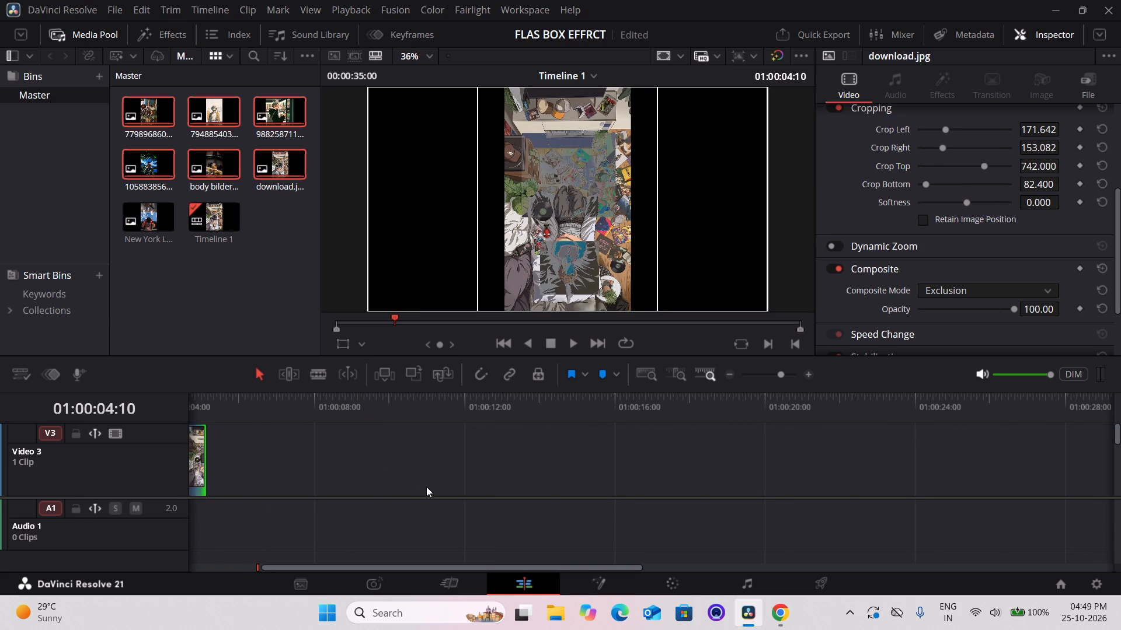
pyautogui.hscroll(2, 428, 487)
pyautogui.click(781, 372)
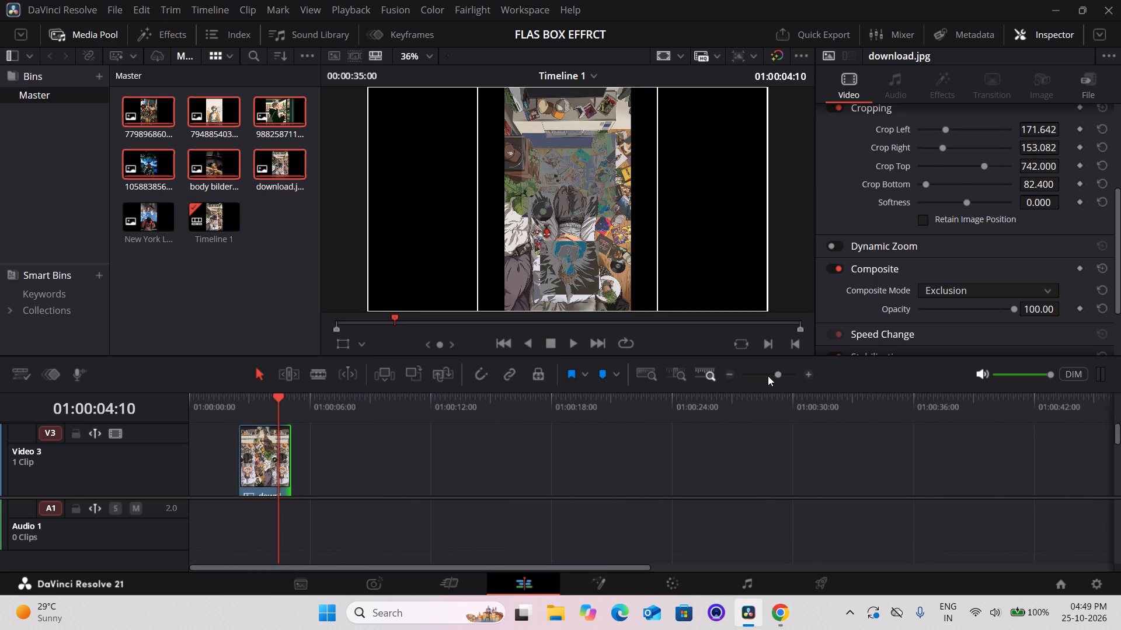
pyautogui.click(702, 373)
pyautogui.click(662, 372)
pyautogui.click(651, 373)
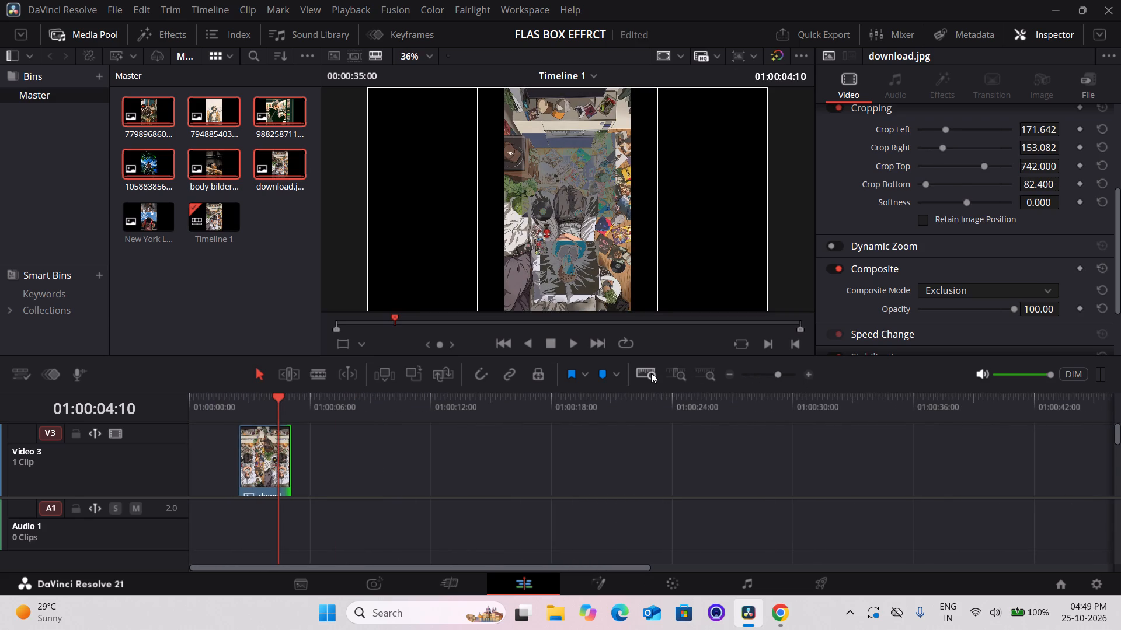
pyautogui.click(651, 373)
pyautogui.click(679, 379)
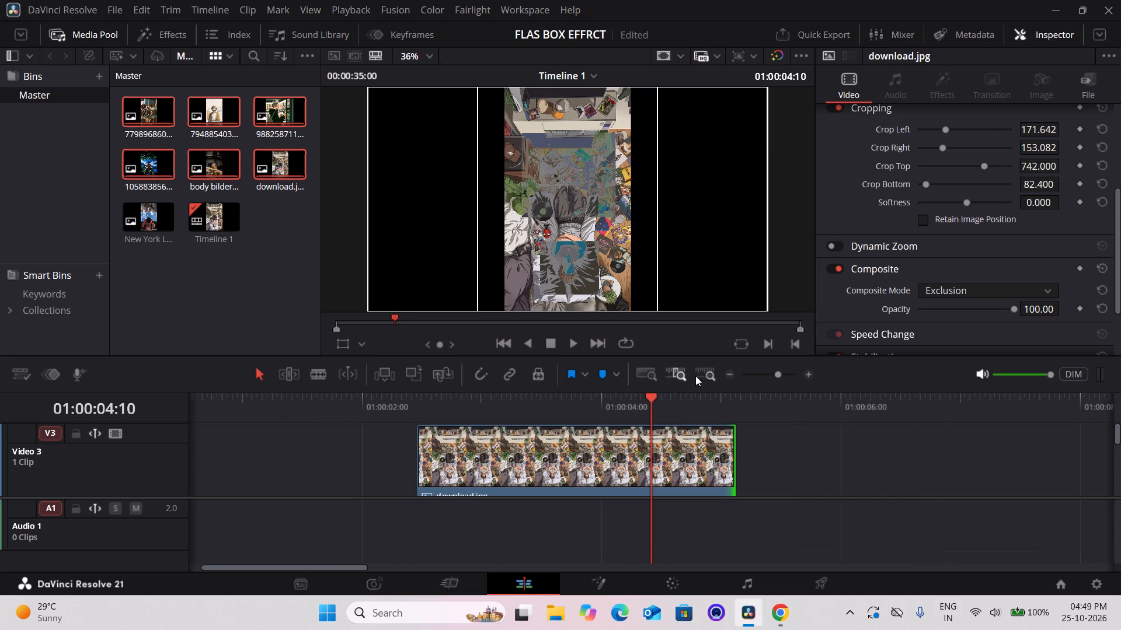
pyautogui.click(695, 376)
pyautogui.scroll(-1, 728, 398)
pyautogui.scroll(-1, 492, 450)
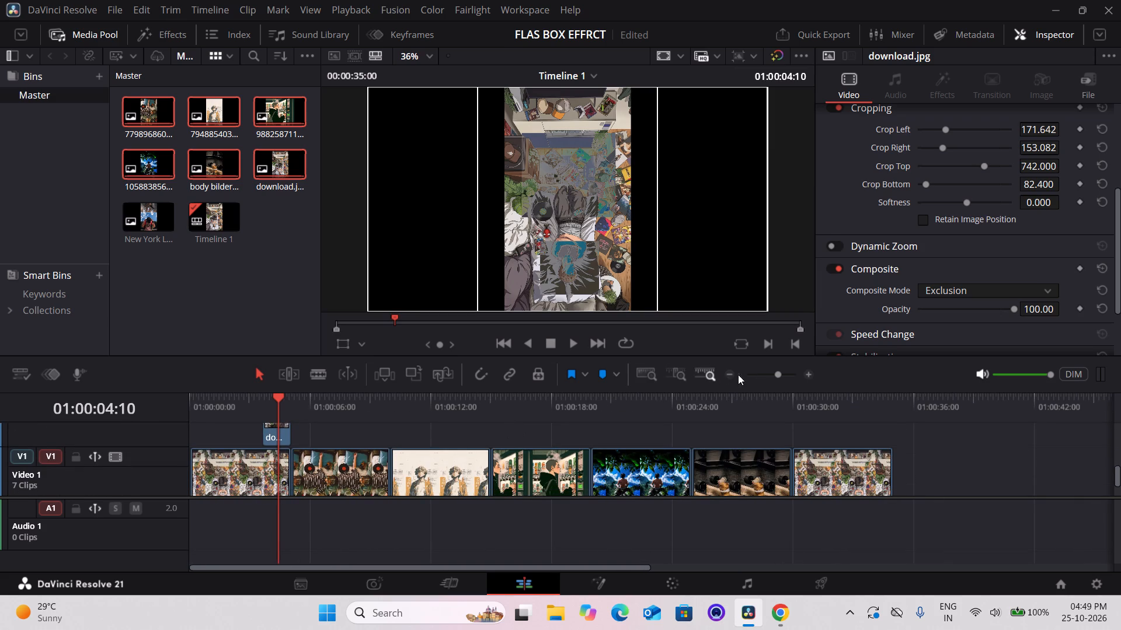
pyautogui.doubleClick(804, 376)
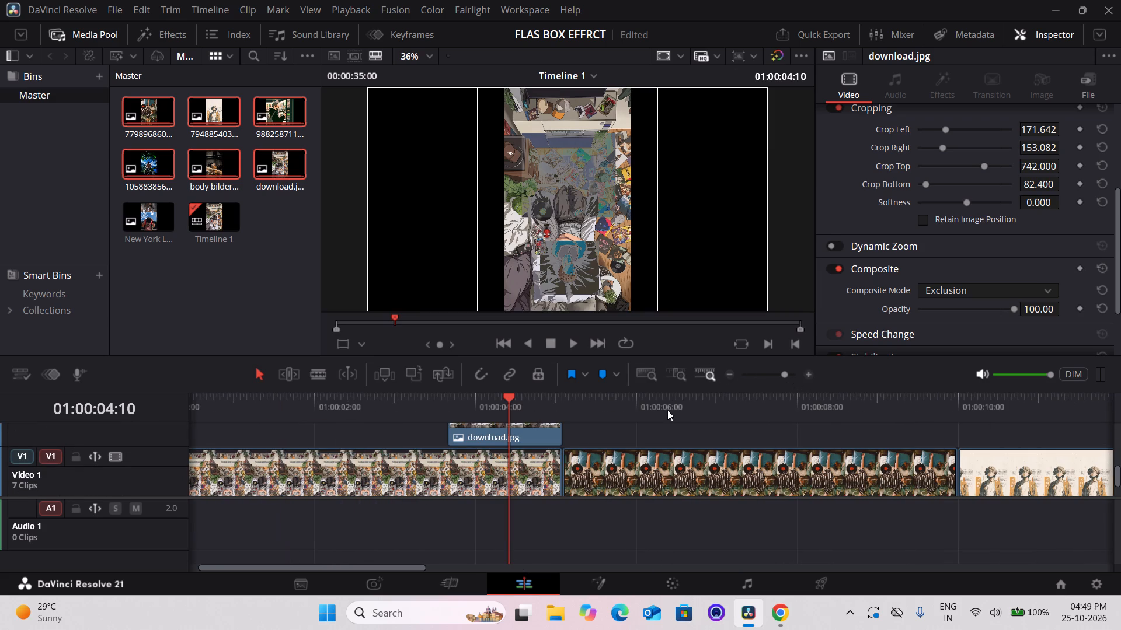
pyautogui.scroll(1, 667, 410)
pyautogui.scroll(1, 584, 449)
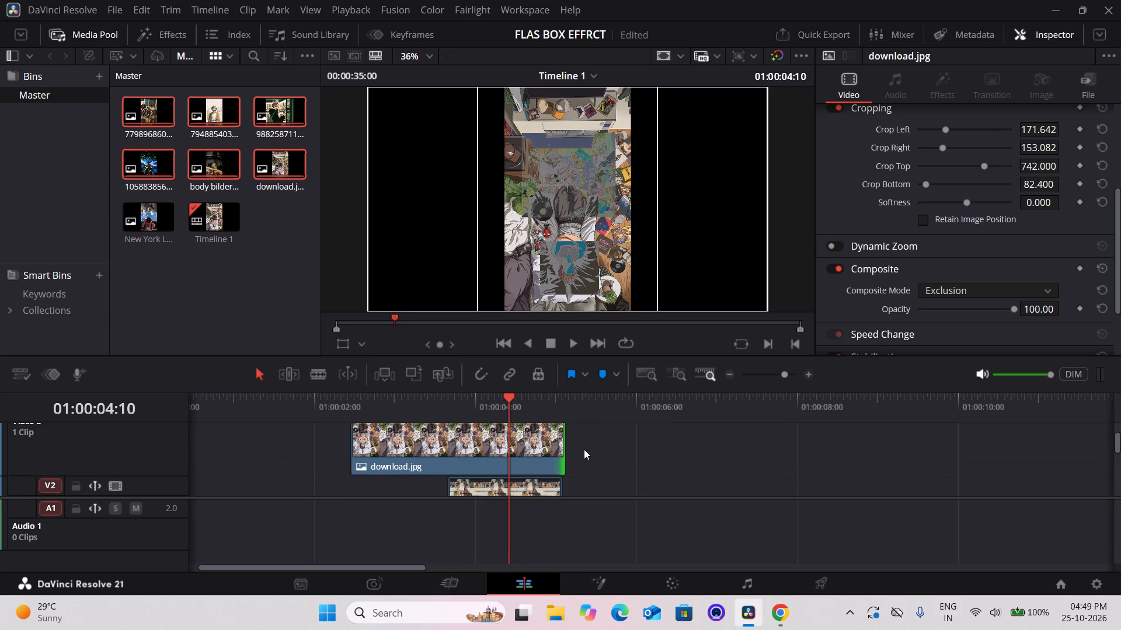
pyautogui.scroll(1, 584, 449)
pyautogui.moveTo(568, 446); pyautogui.dragTo(558, 446)
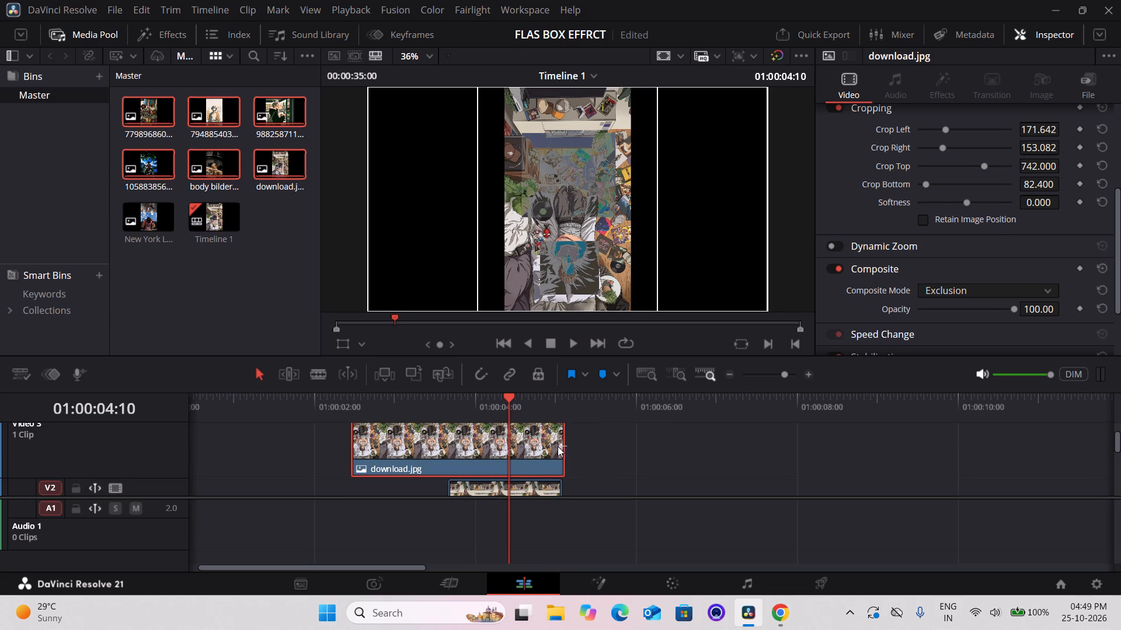
pyautogui.moveTo(558, 446); pyautogui.dragTo(555, 447)
# Recrop the Video 2 overlay: left about 83.5, right 78.9, top 74.2 and bottom 544.1.
pyautogui.click(529, 488)
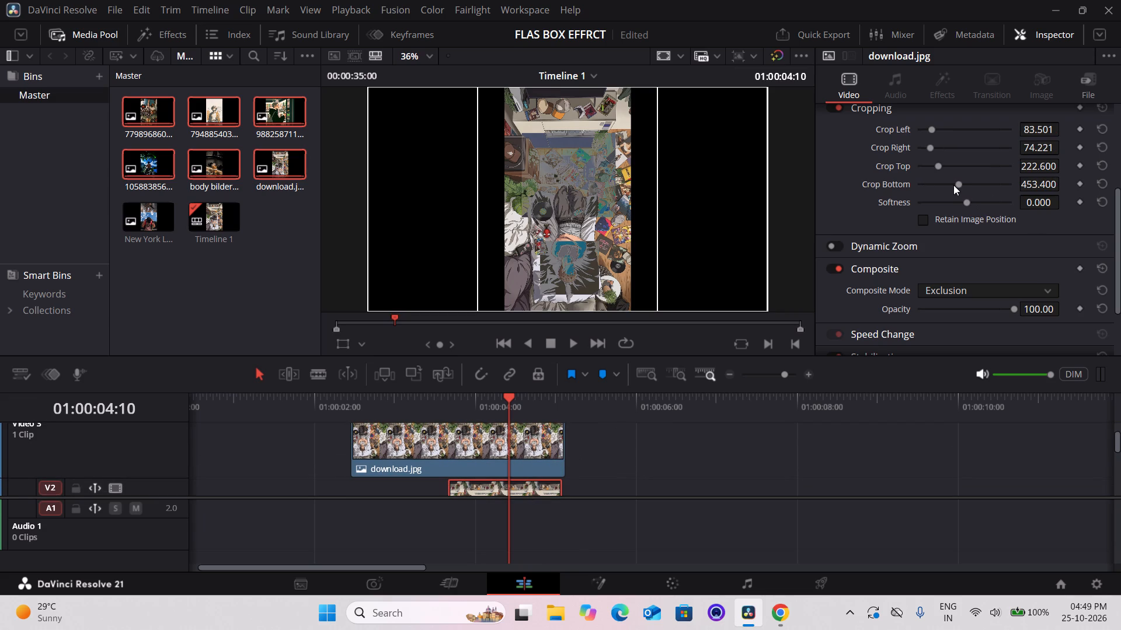
pyautogui.click(959, 182)
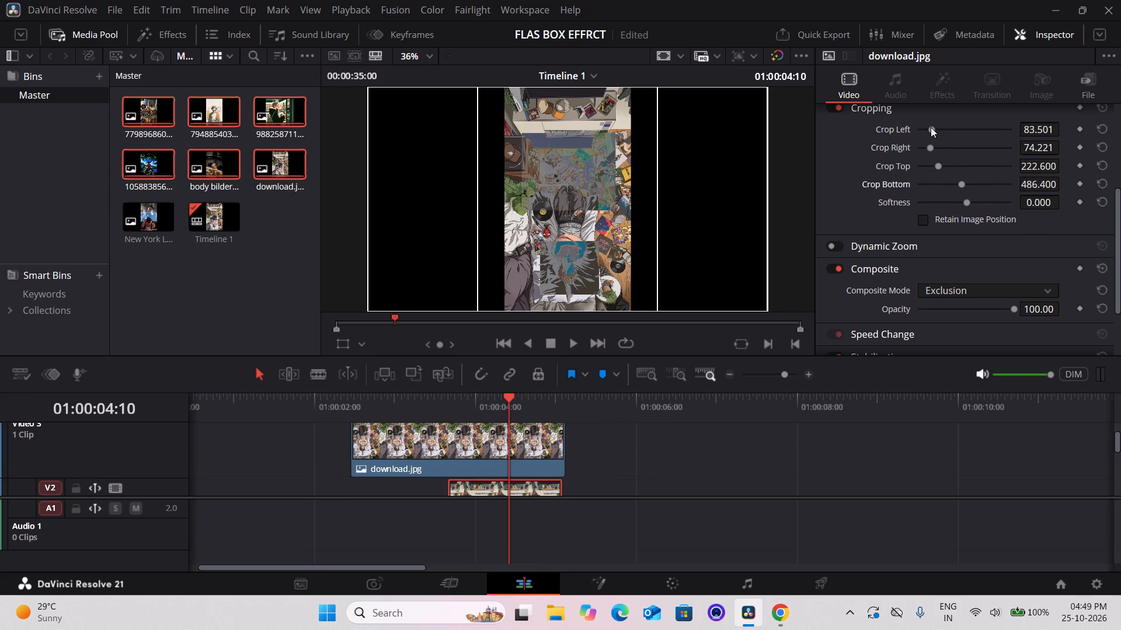
pyautogui.moveTo(931, 127); pyautogui.dragTo(939, 127)
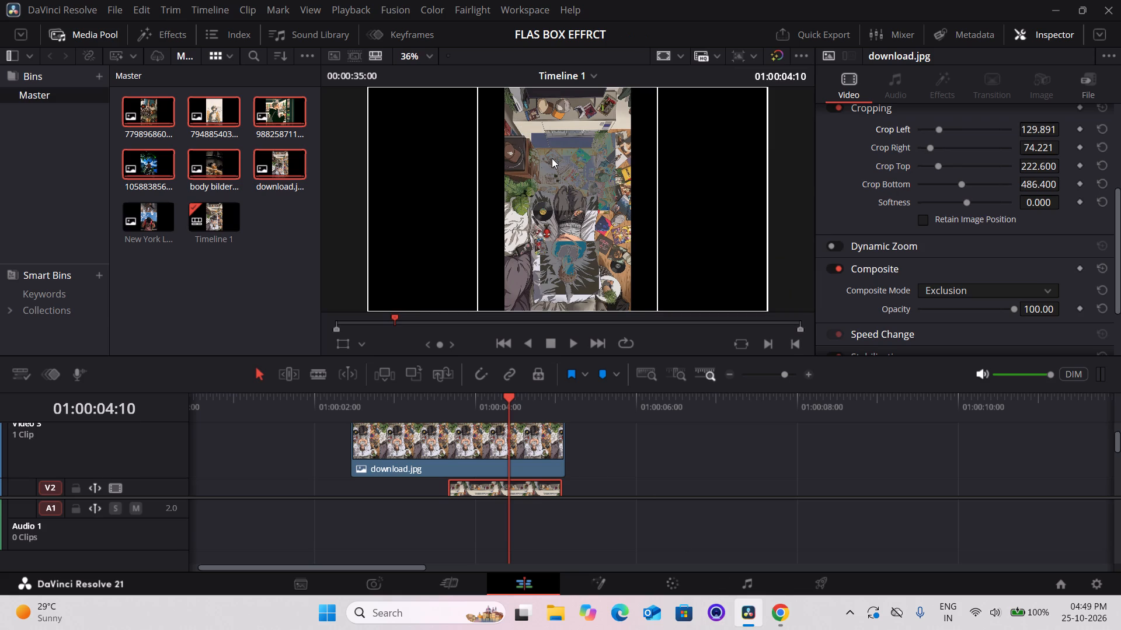
pyautogui.moveTo(941, 128); pyautogui.dragTo(916, 129)
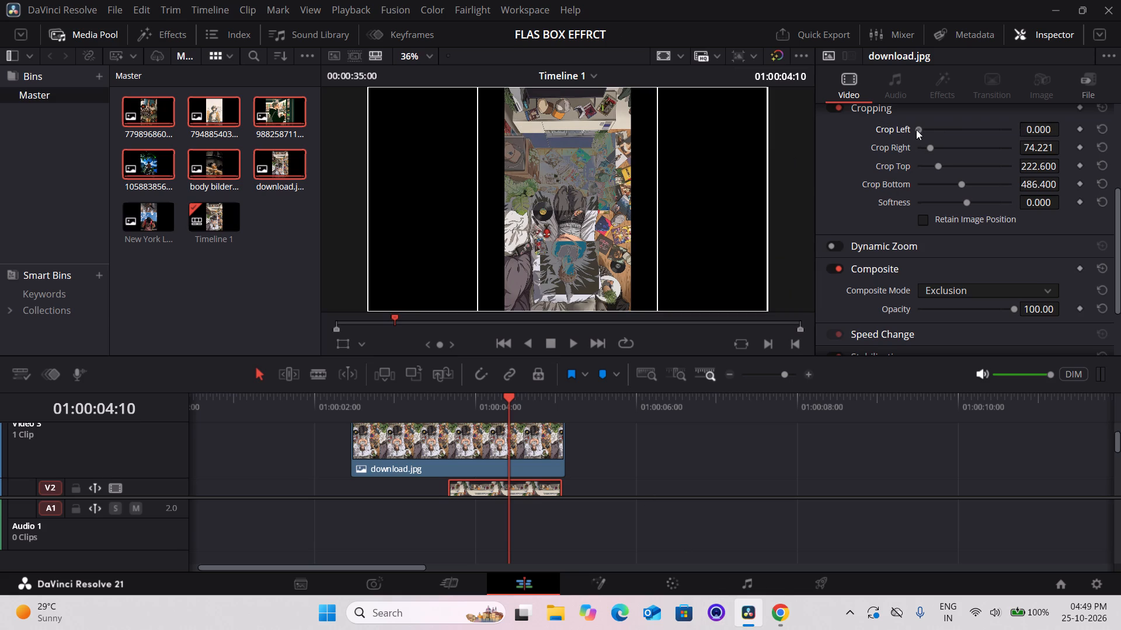
pyautogui.moveTo(916, 129); pyautogui.dragTo(931, 128)
pyautogui.moveTo(929, 146); pyautogui.dragTo(936, 146)
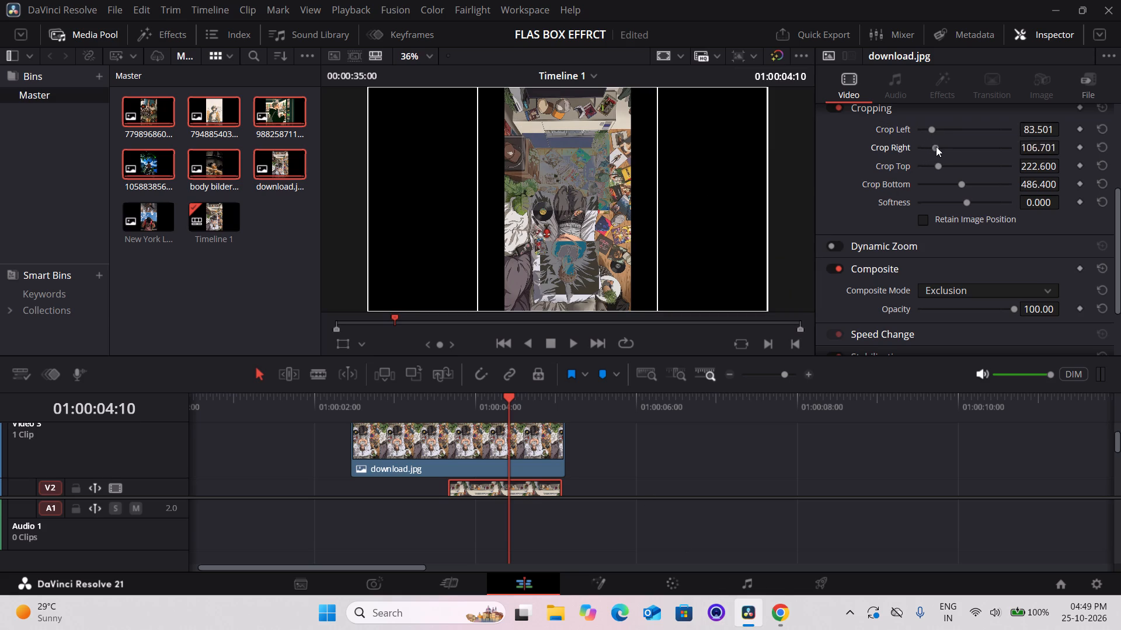
pyautogui.moveTo(936, 146); pyautogui.dragTo(958, 146)
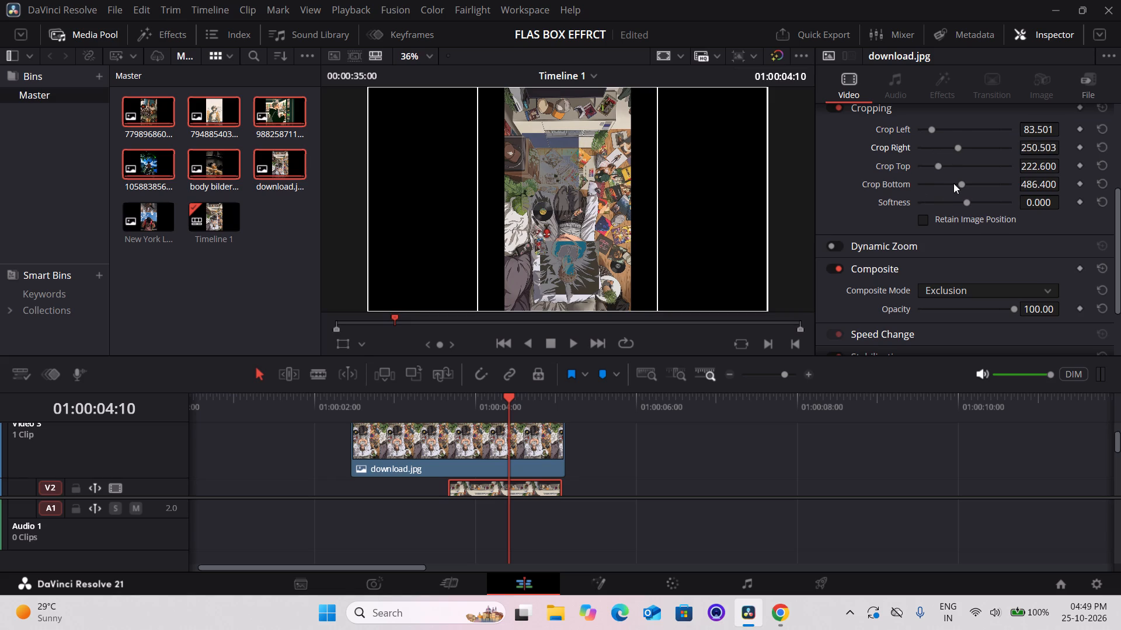
pyautogui.moveTo(959, 182); pyautogui.dragTo(966, 174)
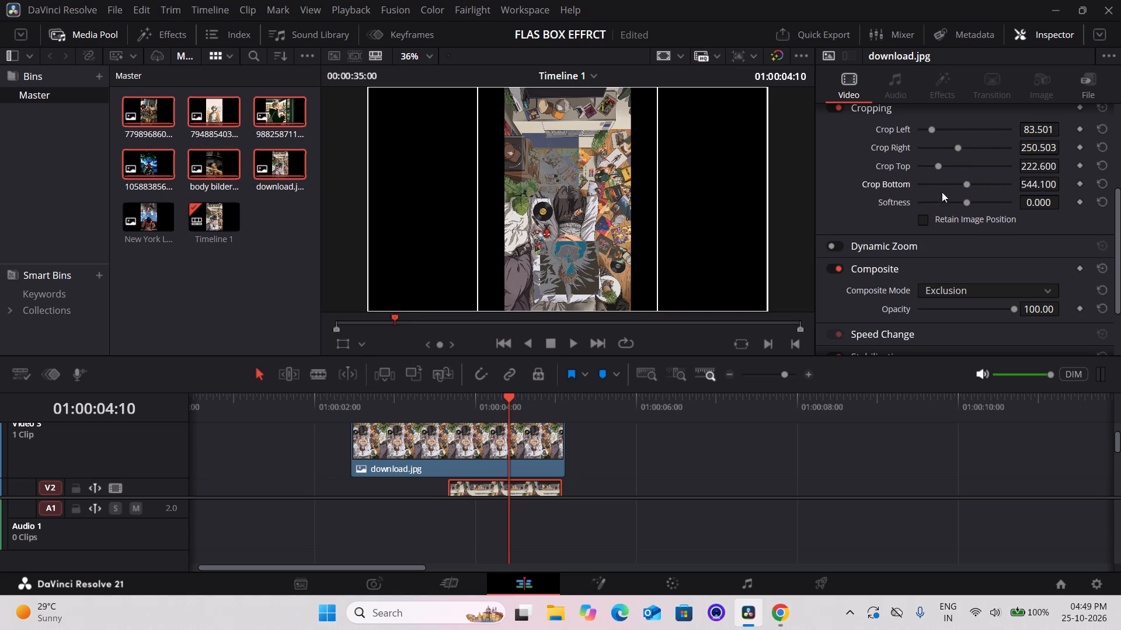
pyautogui.moveTo(935, 164); pyautogui.dragTo(925, 164)
pyautogui.moveTo(959, 146); pyautogui.dragTo(935, 149)
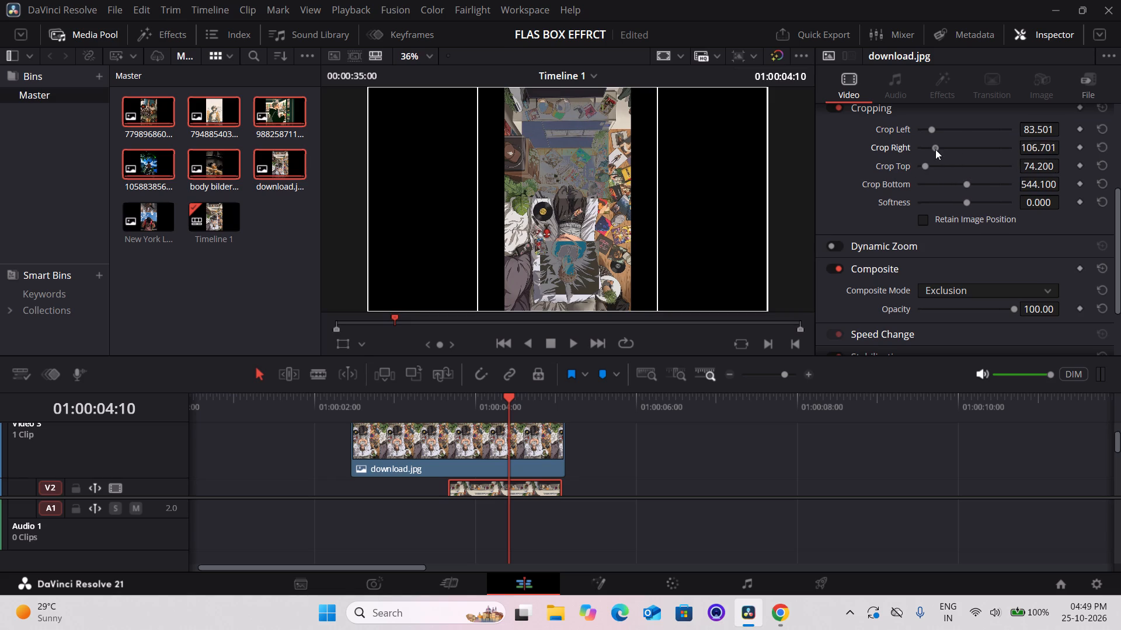
pyautogui.moveTo(935, 149); pyautogui.dragTo(931, 152)
# Switch to the YouTube tutorial in Chrome and watch the overlay stacking part from 3:29 to about 3:36.
pyautogui.click(791, 629)
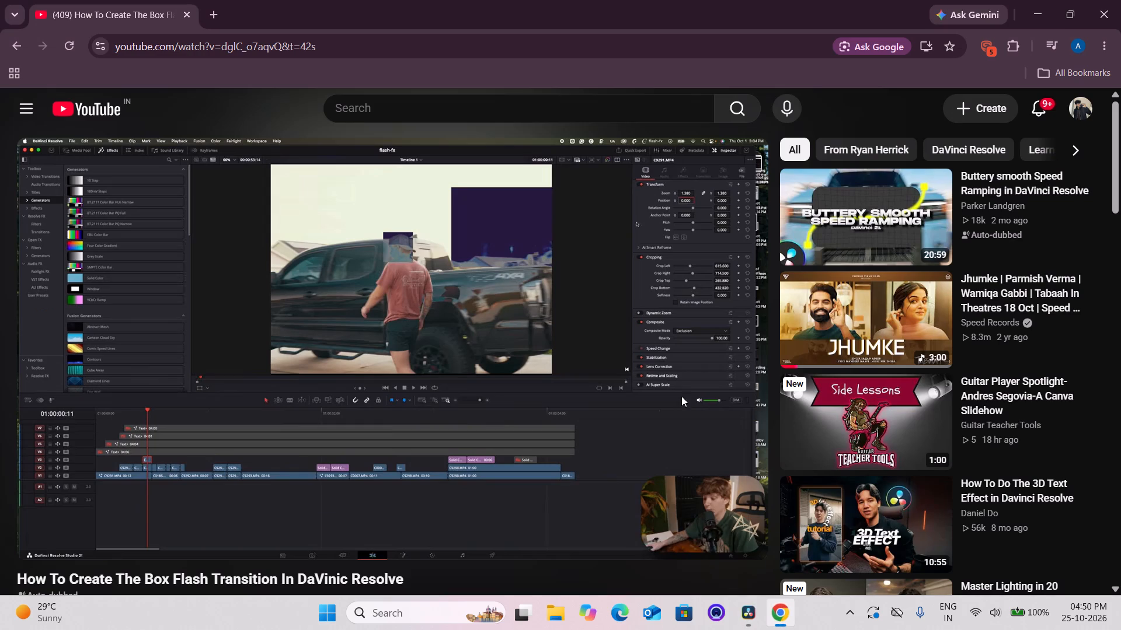
pyautogui.moveTo(416, 249); pyautogui.dragTo(416, 254)
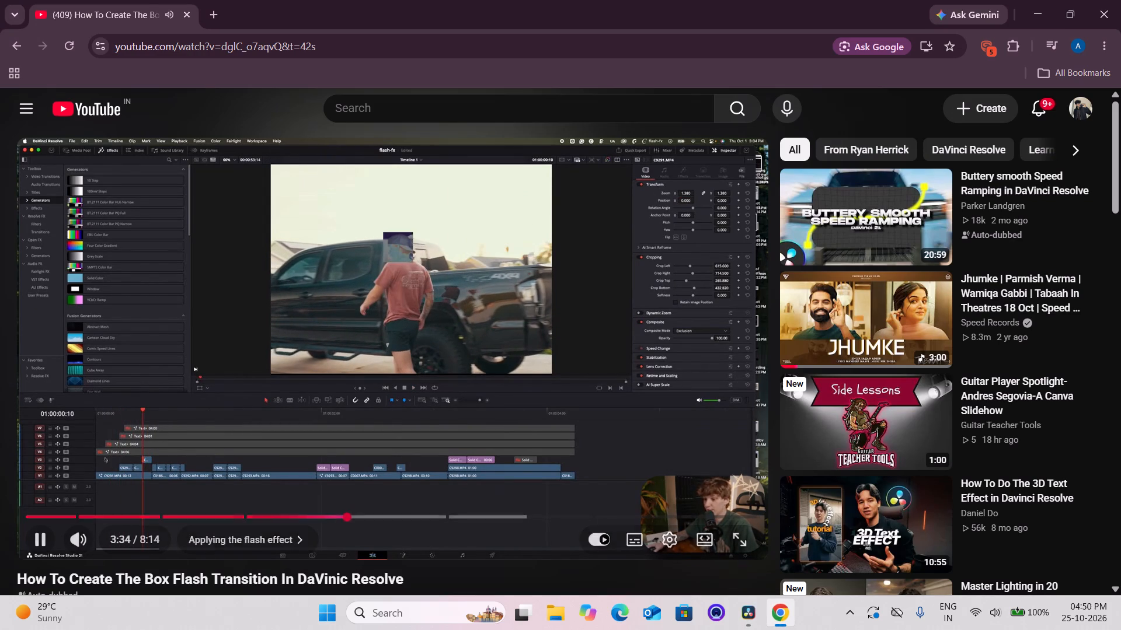
pyautogui.press('space')
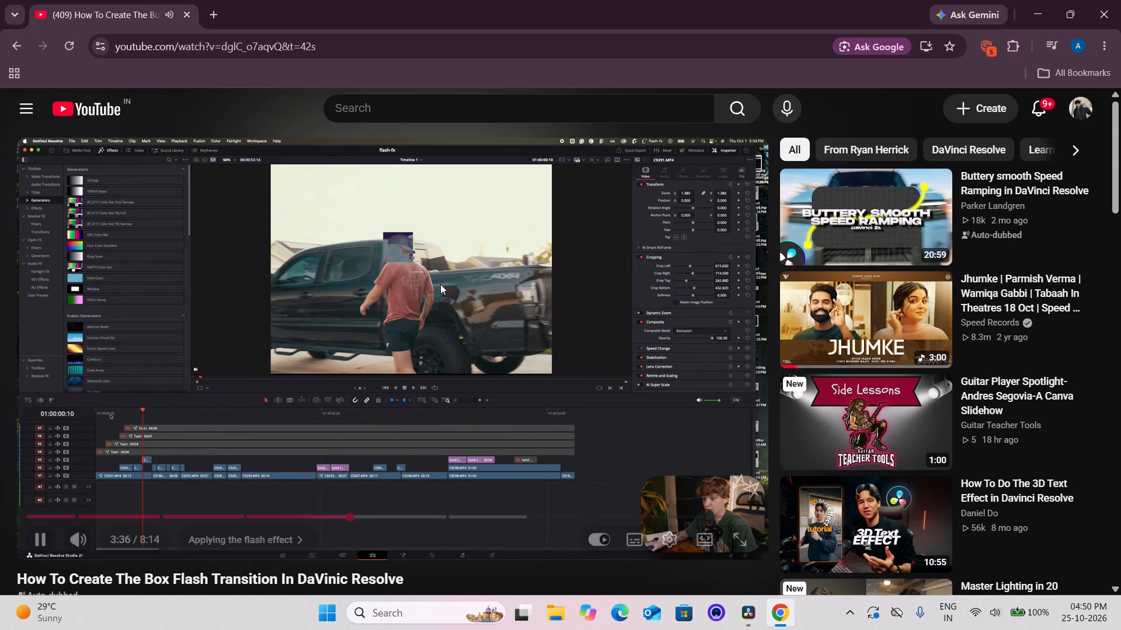
# Back in DaVinci Resolve, split the Video 3 overlay just before the start of the Video 2 overlay.
pyautogui.click(740, 609)
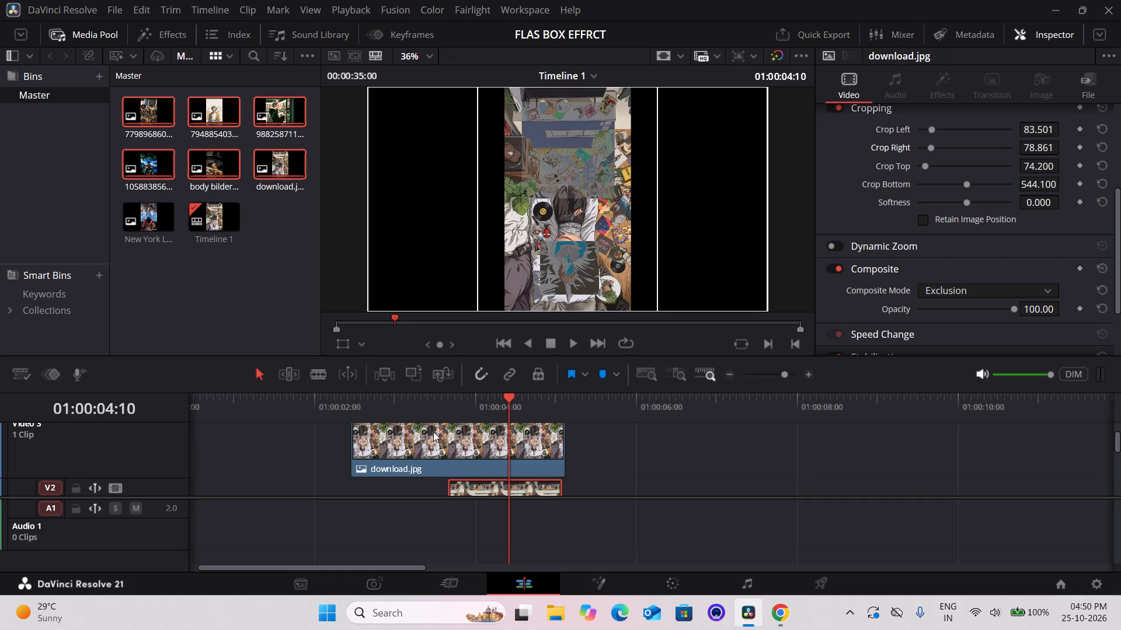
pyautogui.click(316, 376)
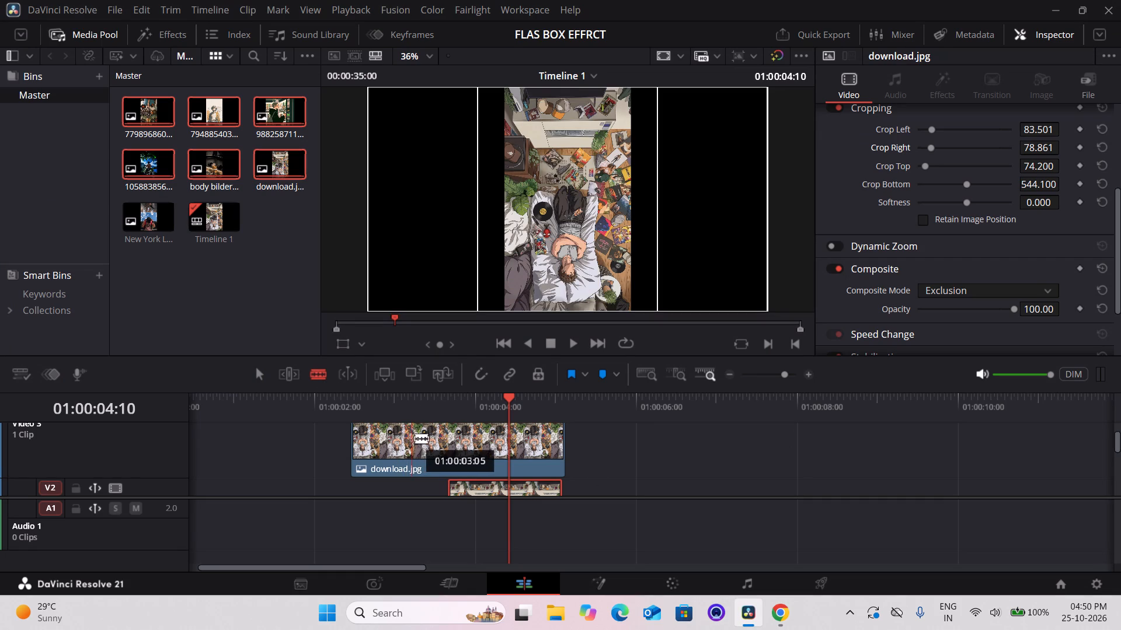
pyautogui.click(443, 440)
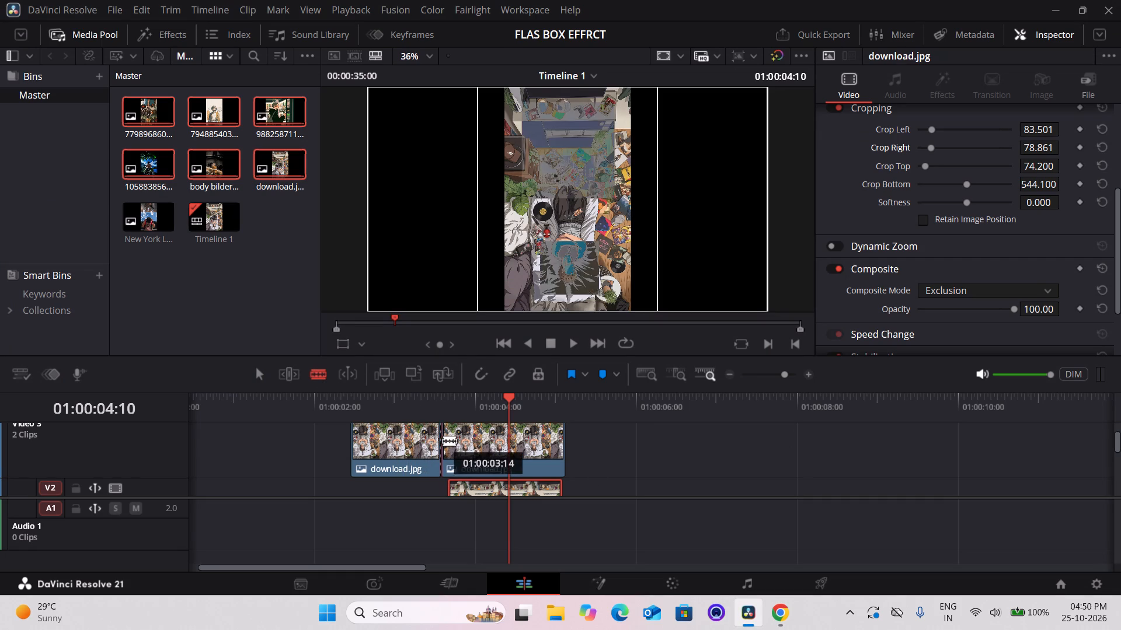
pyautogui.click(262, 374)
# Play back the Video 3 overlay from 01:00:02:10, shorten its first piece to about half, and move the second piece against it.
pyautogui.click(348, 401)
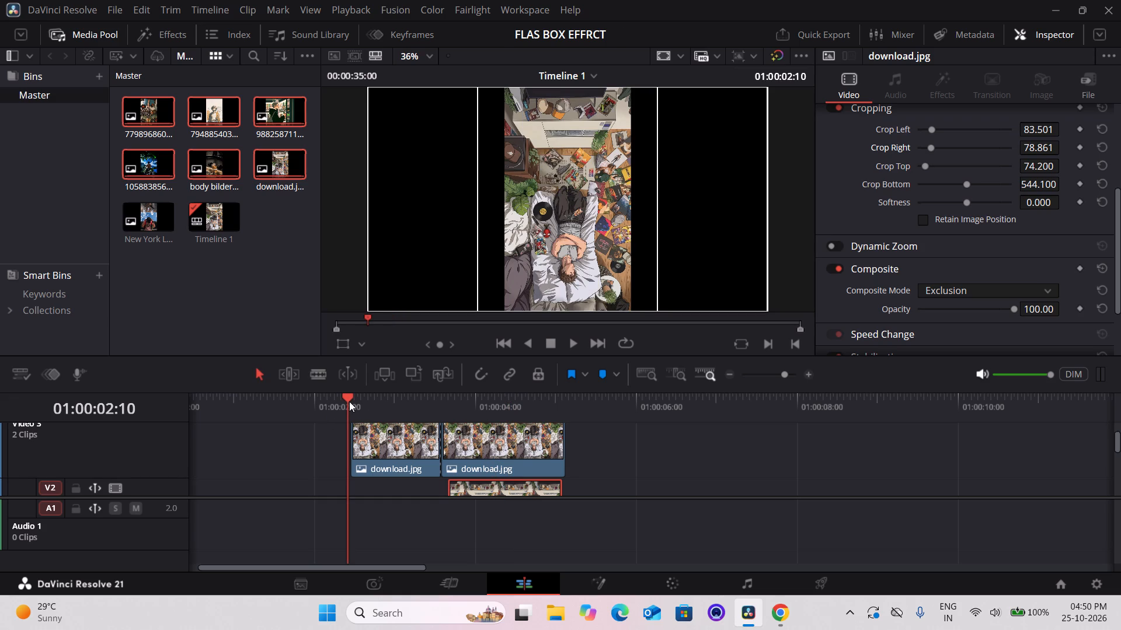
pyautogui.press('space')
pyautogui.press('space')
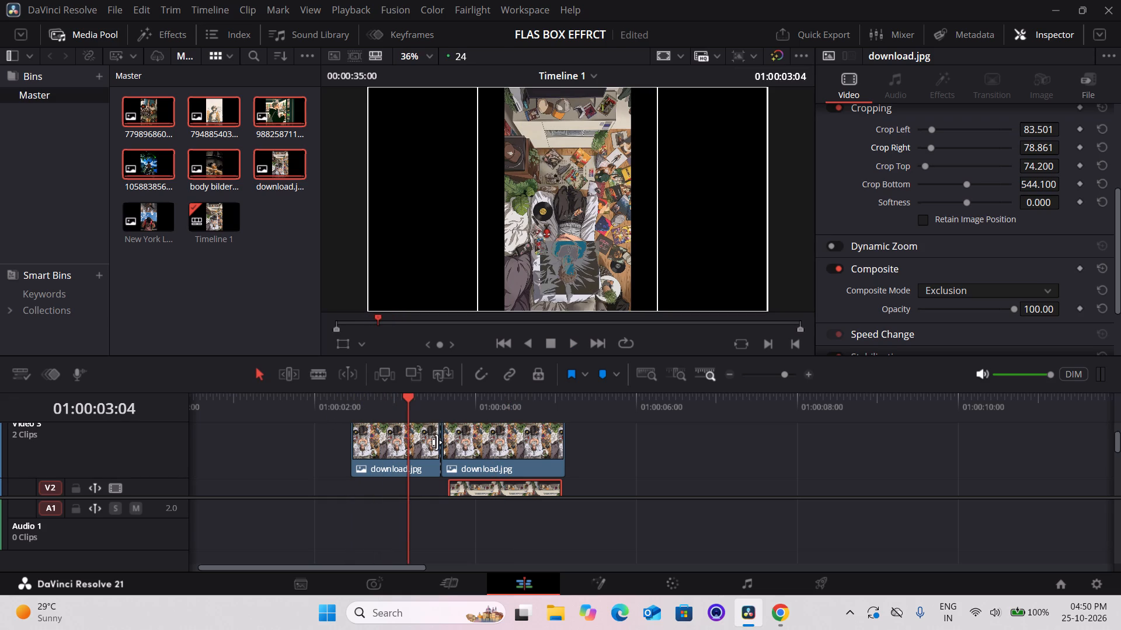
pyautogui.moveTo(437, 442); pyautogui.dragTo(396, 443)
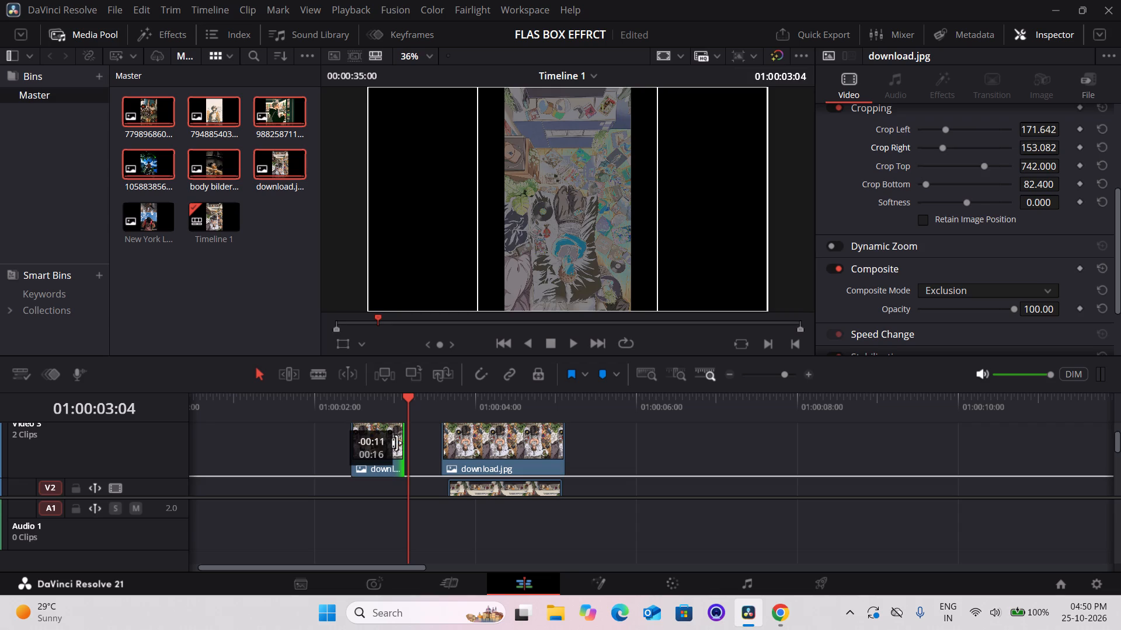
pyautogui.moveTo(396, 443); pyautogui.dragTo(396, 443)
pyautogui.moveTo(475, 447); pyautogui.dragTo(433, 444)
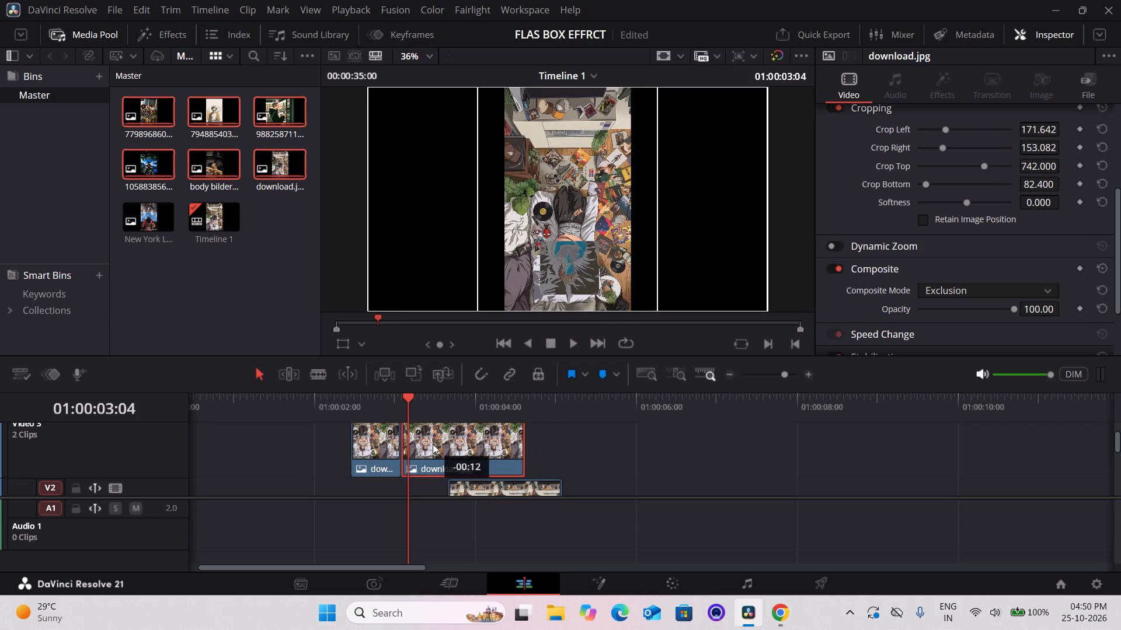
pyautogui.moveTo(433, 444); pyautogui.dragTo(431, 444)
# Play back the overlays and trim the second Video 3 piece's end back to about the start of the Video 2 overlay.
pyautogui.press('space')
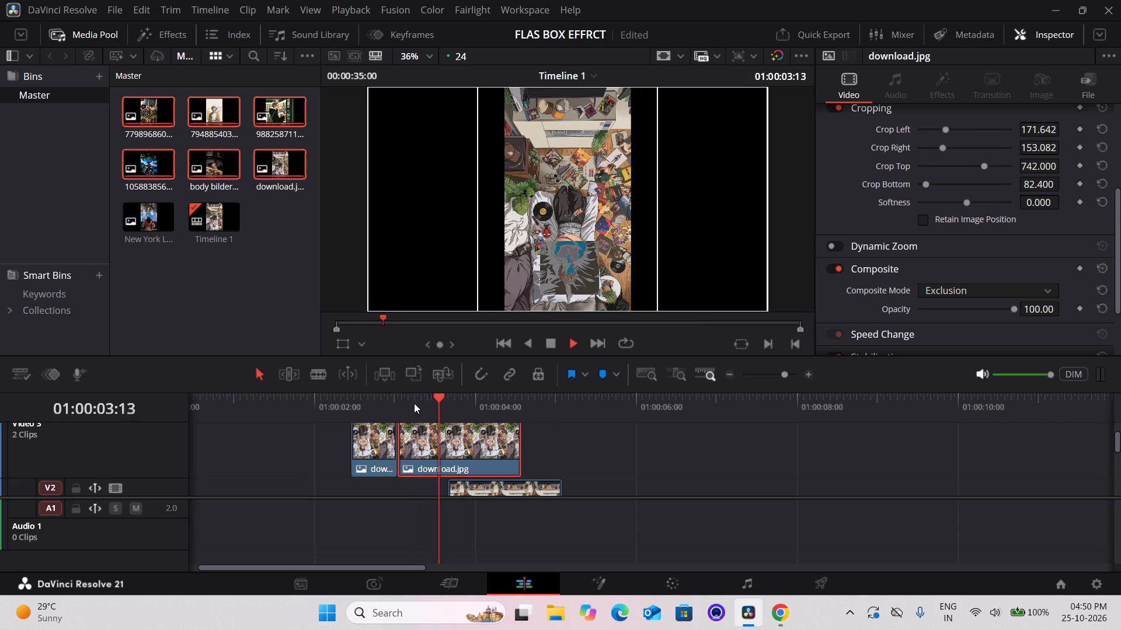
pyautogui.press('space')
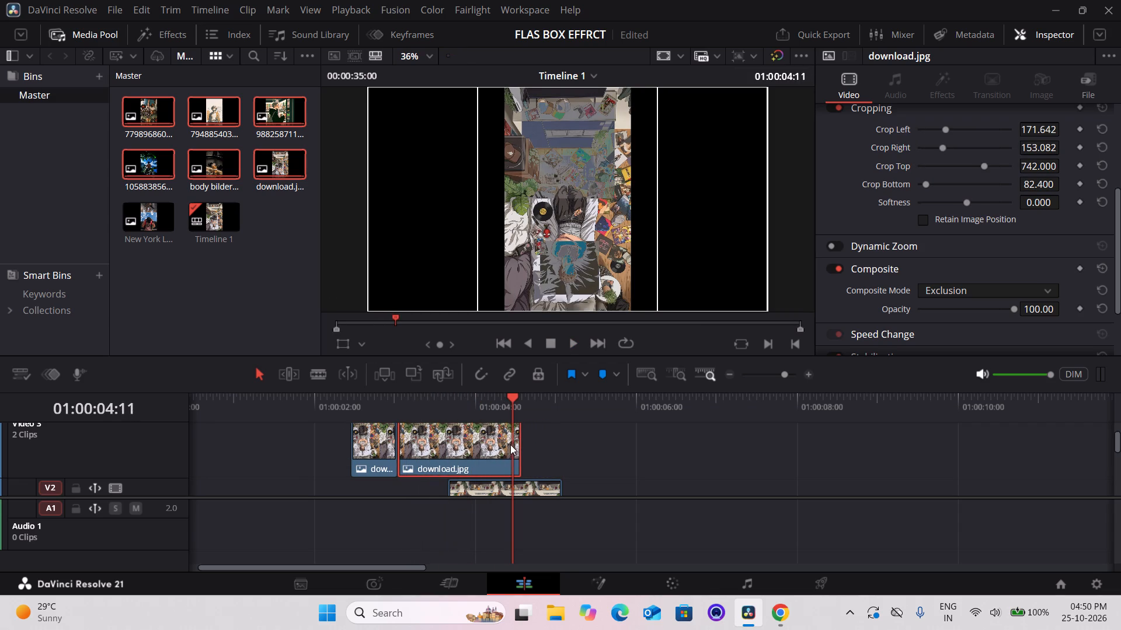
pyautogui.moveTo(521, 443); pyautogui.dragTo(450, 445)
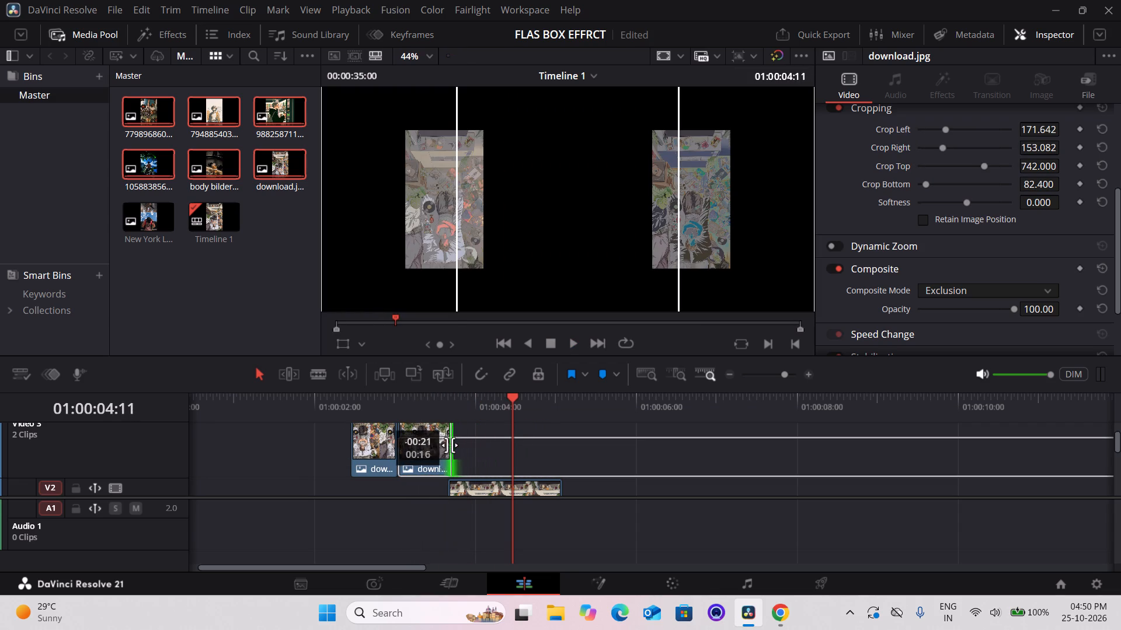
pyautogui.moveTo(450, 445); pyautogui.dragTo(446, 446)
# Move the first Video 3 piece about one second earlier and play back the overlay sequence.
pyautogui.moveTo(381, 439); pyautogui.dragTo(288, 436)
pyautogui.click(366, 404)
pyautogui.press('space')
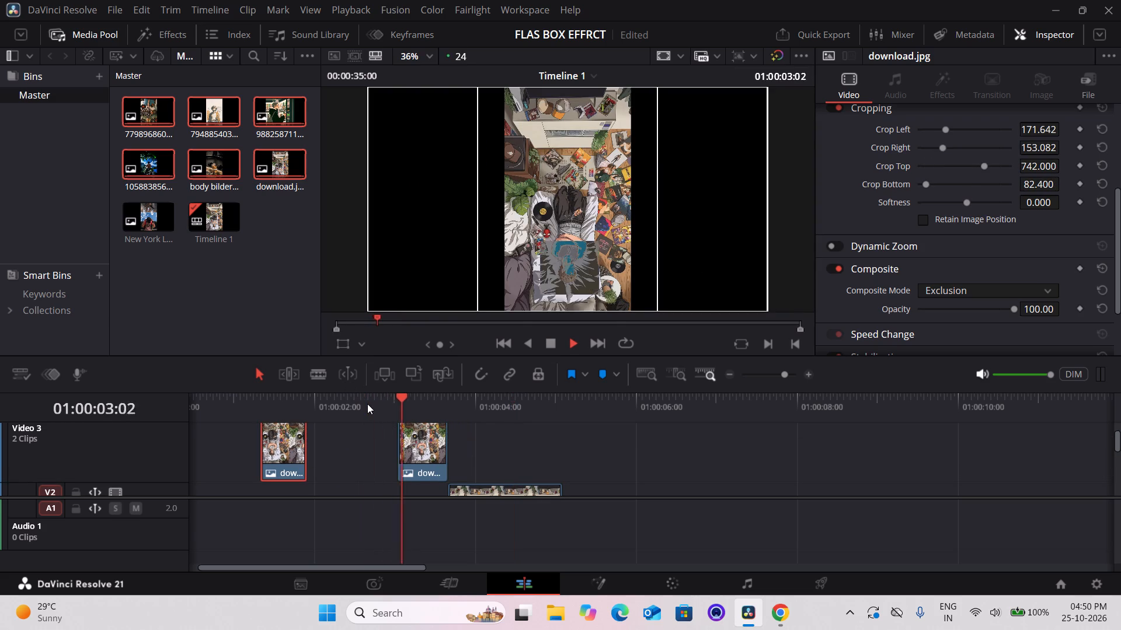
# Play back the overlays and split the Video 2 overlay about a third of the way in.
pyautogui.press('space')
pyautogui.press('space')
pyautogui.press('space')
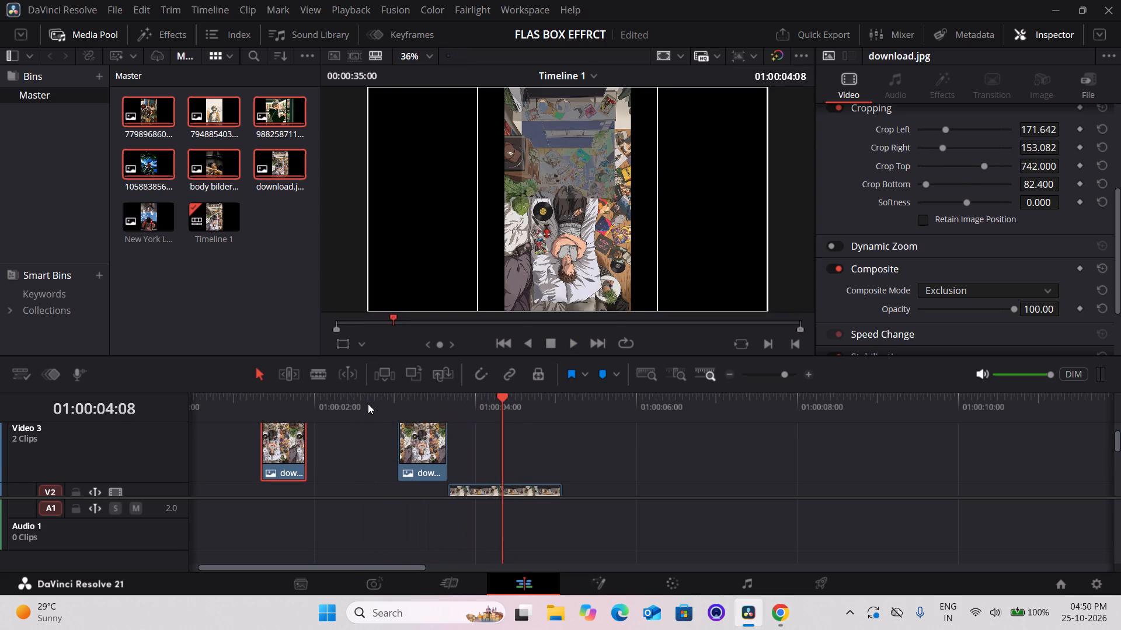
pyautogui.moveTo(327, 370); pyautogui.dragTo(327, 377)
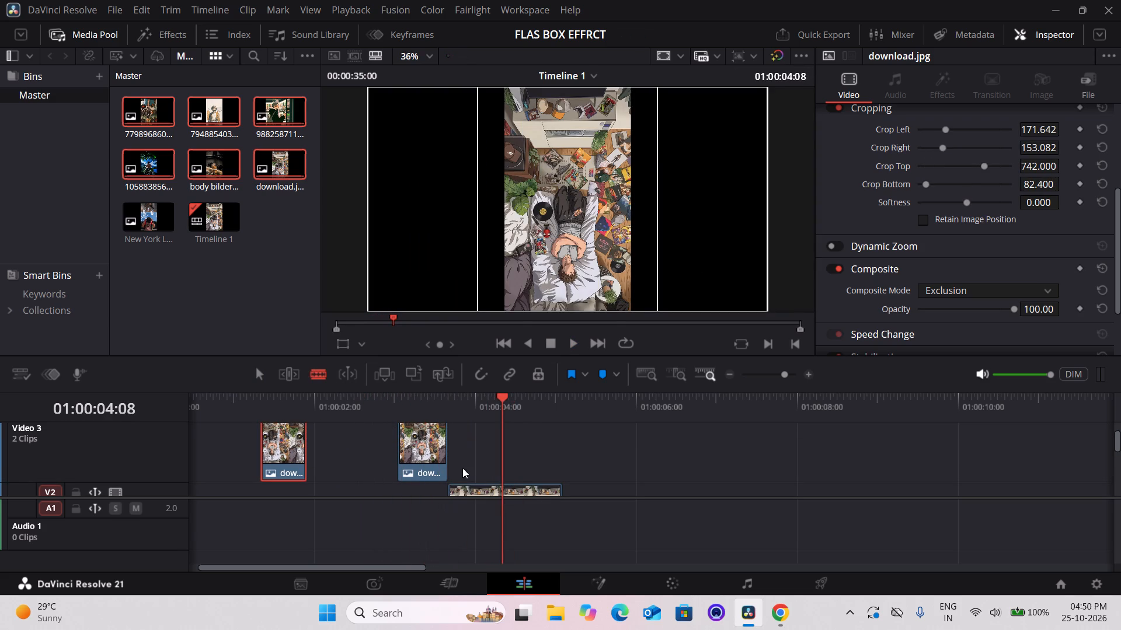
pyautogui.click(491, 486)
# Move the first Video 3 piece past the other one, starting at about 01:00:04:08, above the second Video 2 piece.
pyautogui.moveTo(259, 364); pyautogui.dragTo(259, 376)
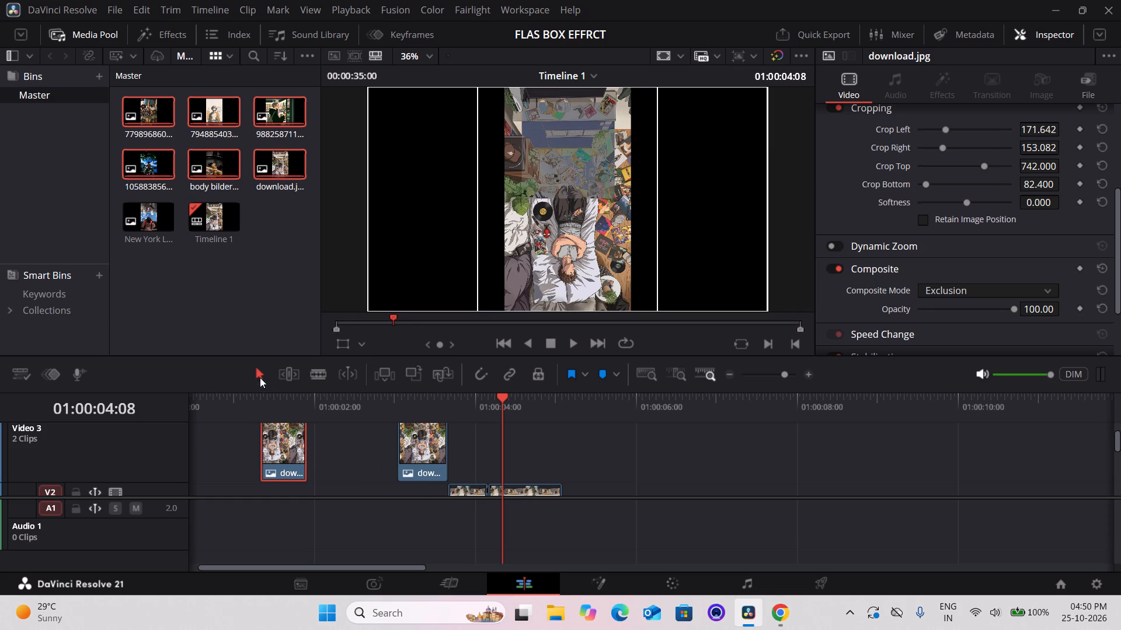
pyautogui.moveTo(281, 459); pyautogui.dragTo(520, 482)
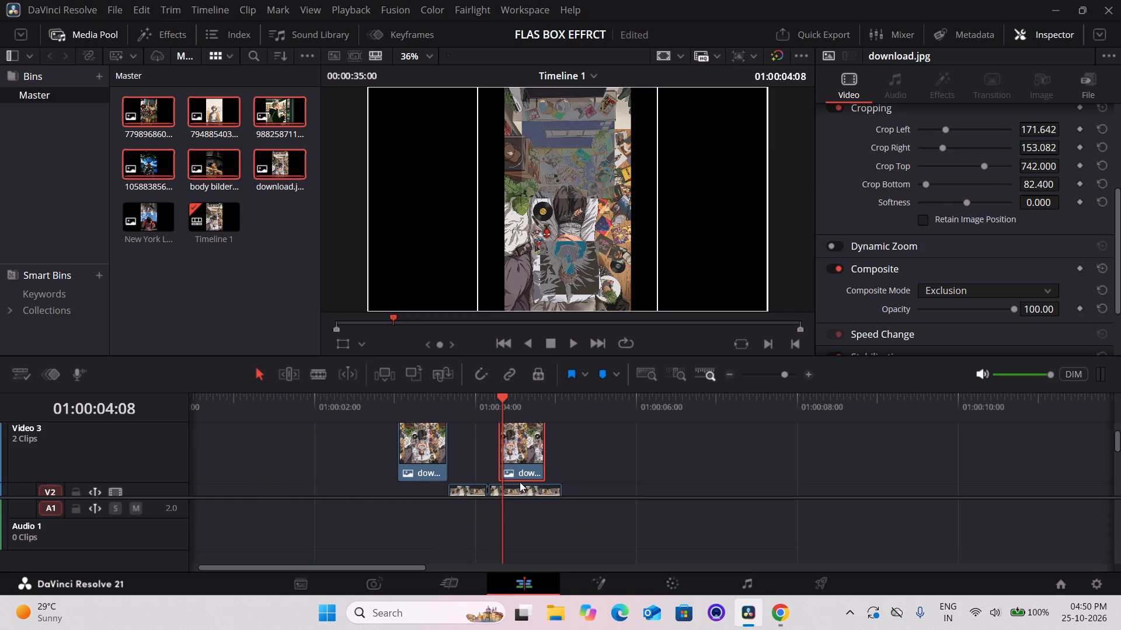
# Trim the end of the second Video 2 piece back almost to its start, leaving only a sliver.
pyautogui.moveTo(562, 489); pyautogui.dragTo(525, 489)
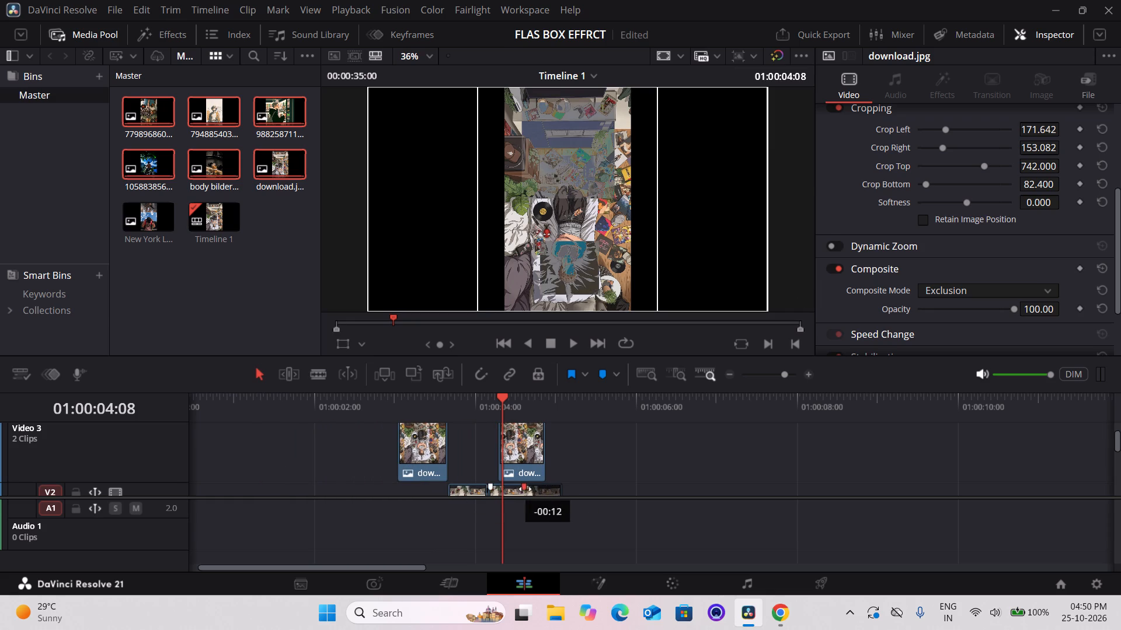
pyautogui.moveTo(525, 489); pyautogui.dragTo(525, 489)
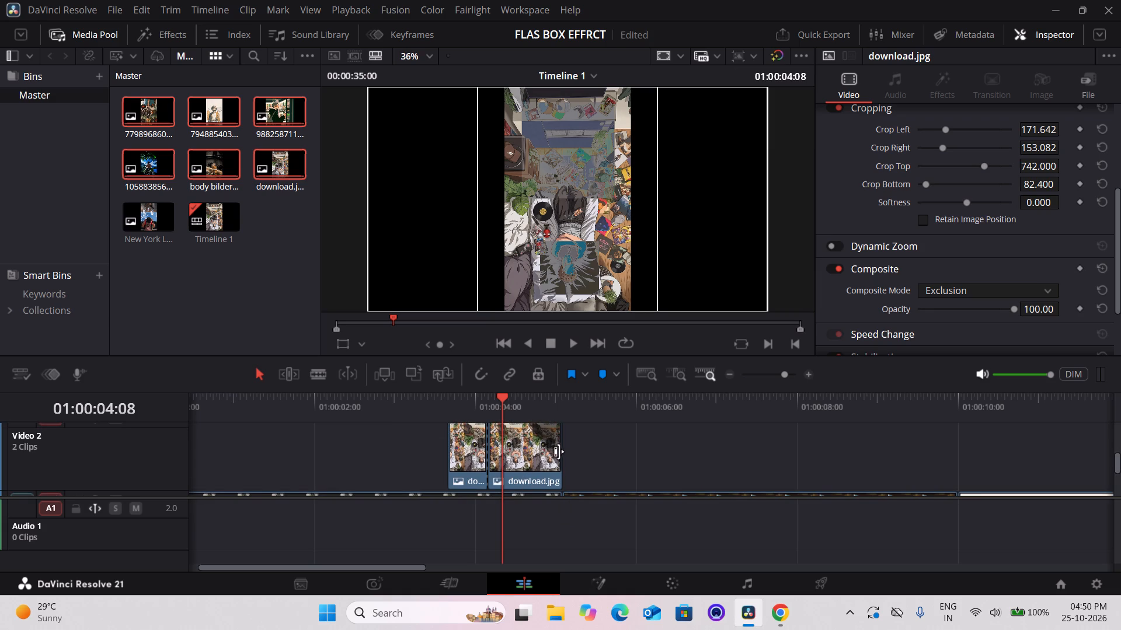
pyautogui.moveTo(562, 452); pyautogui.dragTo(490, 455)
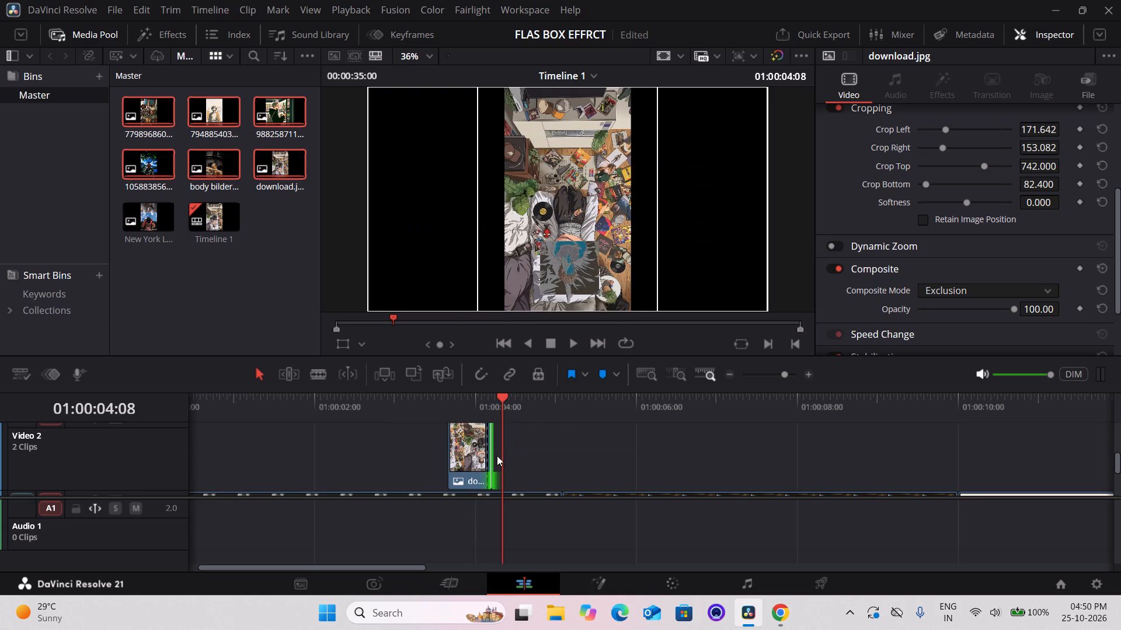
# Trim about four frames off the start of the earlier Video 3 overlay and shorten the later one from its end to about half.
pyautogui.scroll(1, 521, 453)
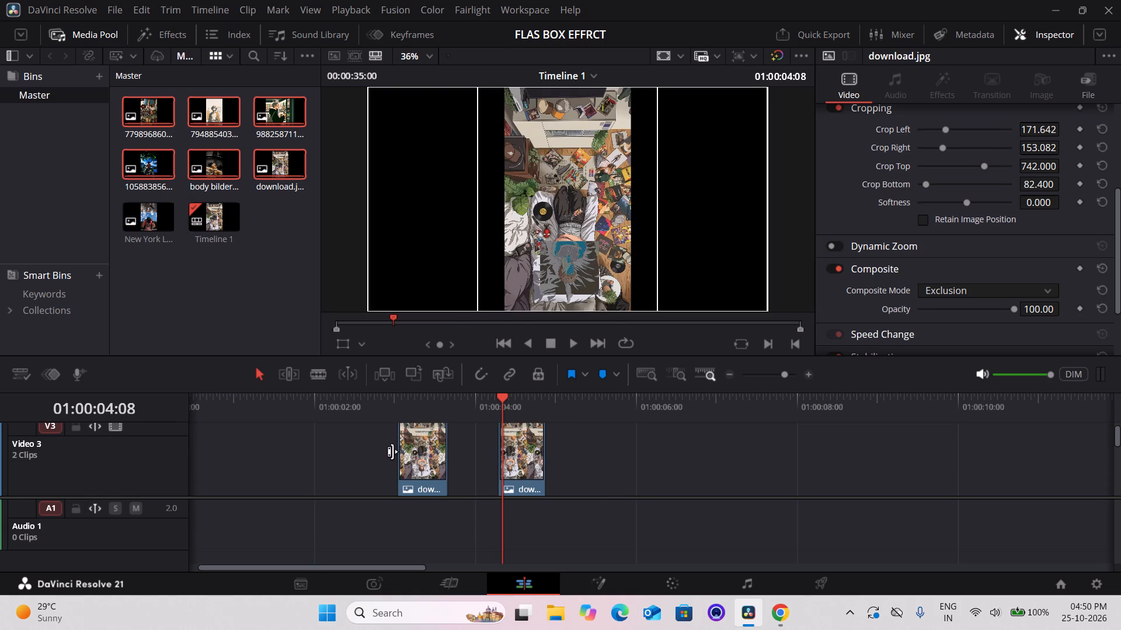
pyautogui.moveTo(398, 451); pyautogui.dragTo(413, 453)
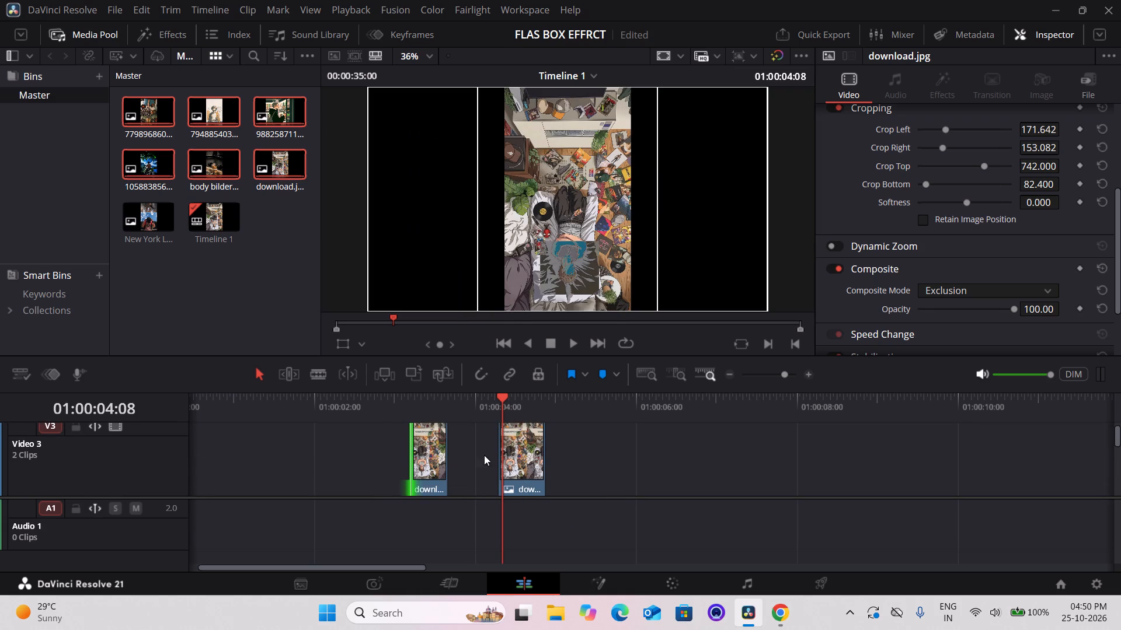
pyautogui.moveTo(543, 456); pyautogui.dragTo(534, 456)
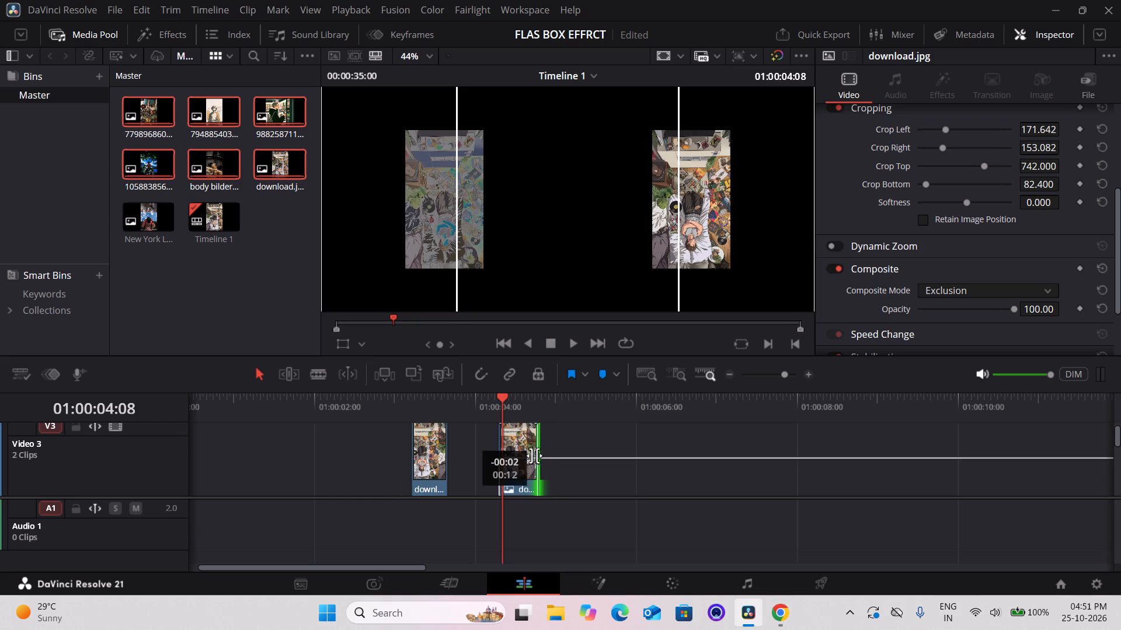
pyautogui.moveTo(534, 456); pyautogui.dragTo(518, 458)
# Roll the cut between the two Video 2 pieces back to about 01:00:04:00.
pyautogui.scroll(-1, 520, 462)
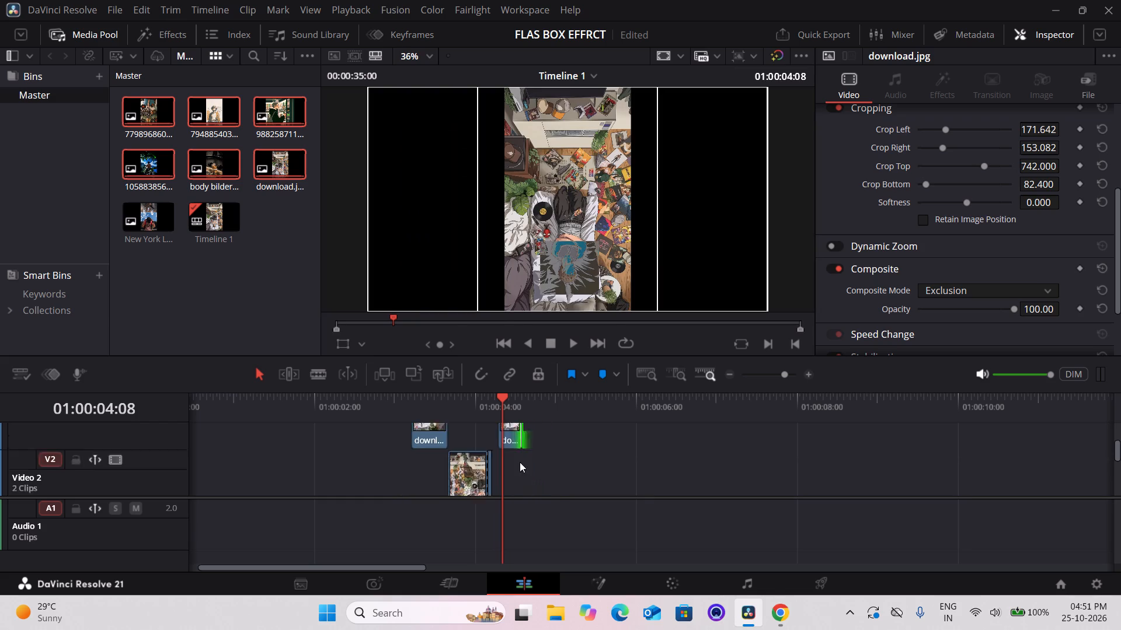
pyautogui.scroll(-1, 520, 462)
pyautogui.moveTo(487, 453); pyautogui.dragTo(478, 453)
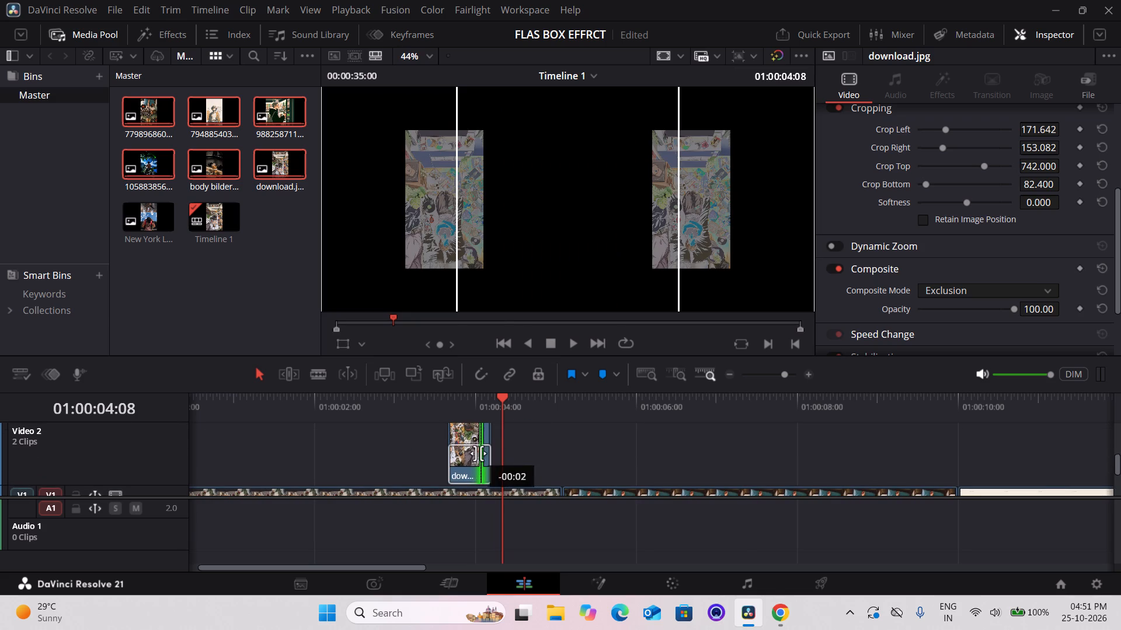
pyautogui.moveTo(478, 453); pyautogui.dragTo(471, 453)
# Move the second Video 2 piece about ten frames later and trim its start forward to its end.
pyautogui.click(491, 454)
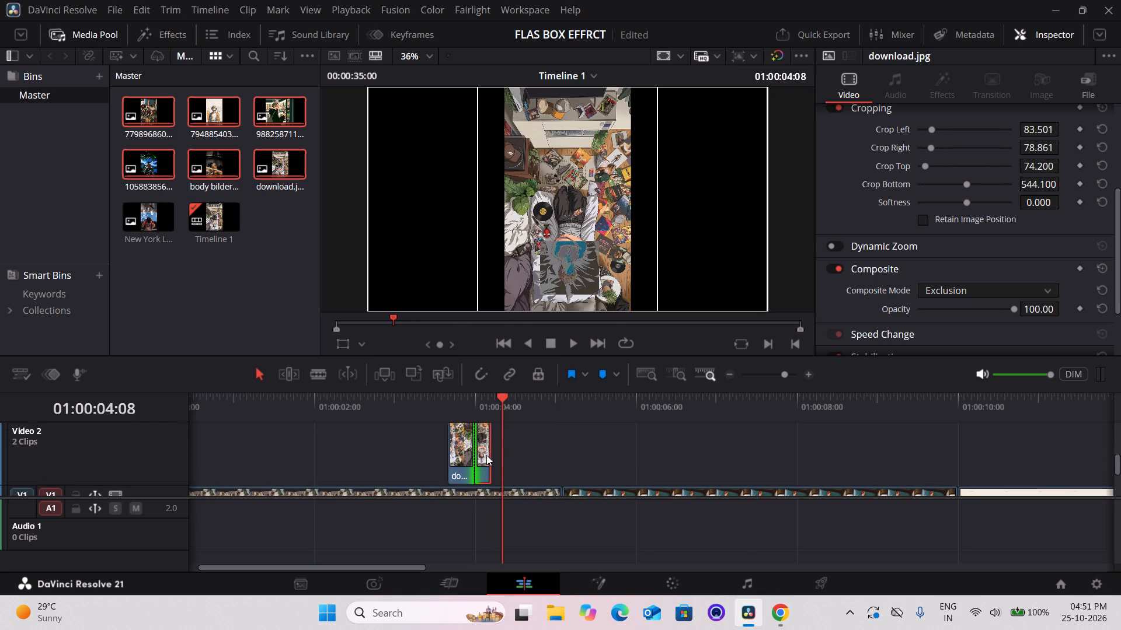
pyautogui.click(486, 447)
pyautogui.moveTo(488, 444); pyautogui.dragTo(481, 444)
pyautogui.moveTo(481, 444); pyautogui.dragTo(514, 447)
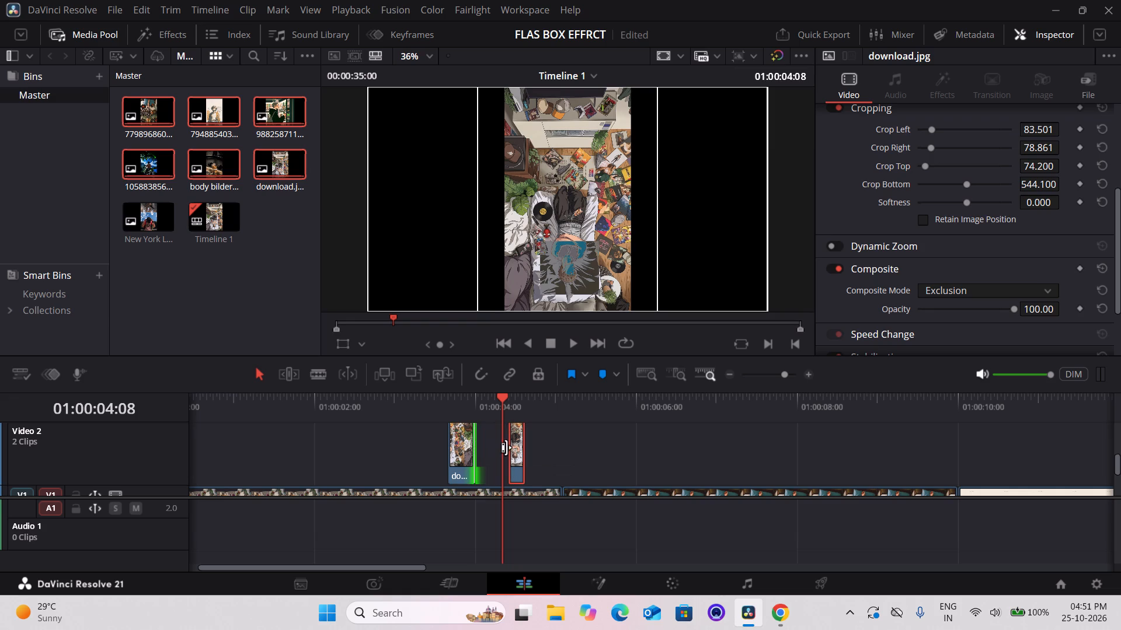
pyautogui.moveTo(507, 446); pyautogui.dragTo(540, 445)
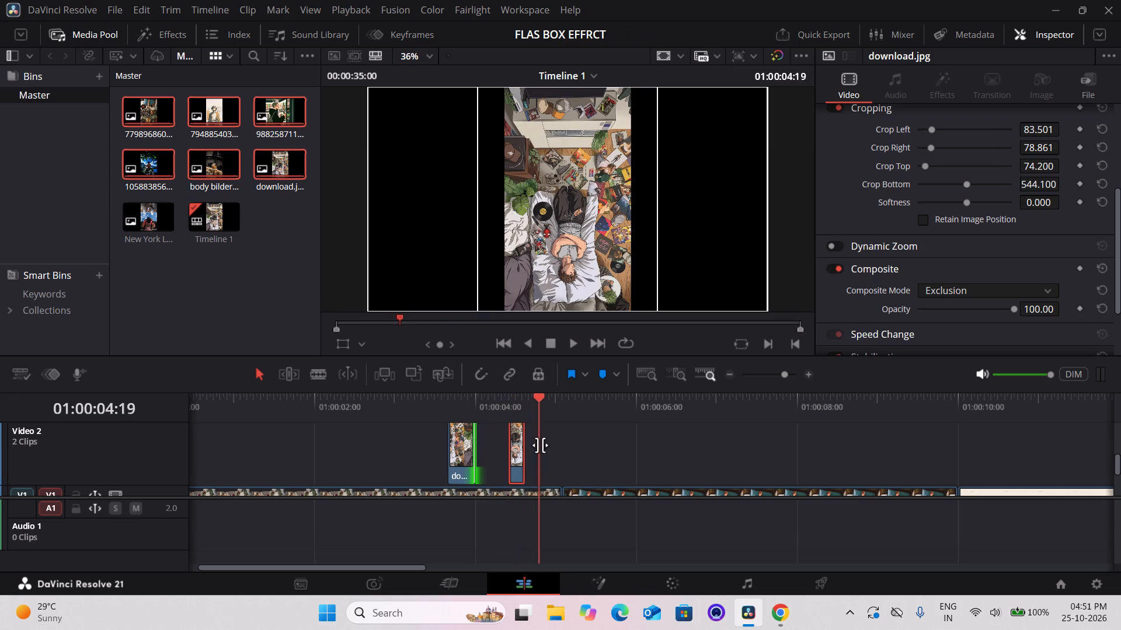
pyautogui.moveTo(540, 445); pyautogui.dragTo(542, 446)
pyautogui.moveTo(542, 446); pyautogui.dragTo(553, 446)
pyautogui.moveTo(553, 446); pyautogui.dragTo(560, 446)
pyautogui.moveTo(555, 446); pyautogui.dragTo(560, 446, button='right')
pyautogui.doubleClick(510, 444)
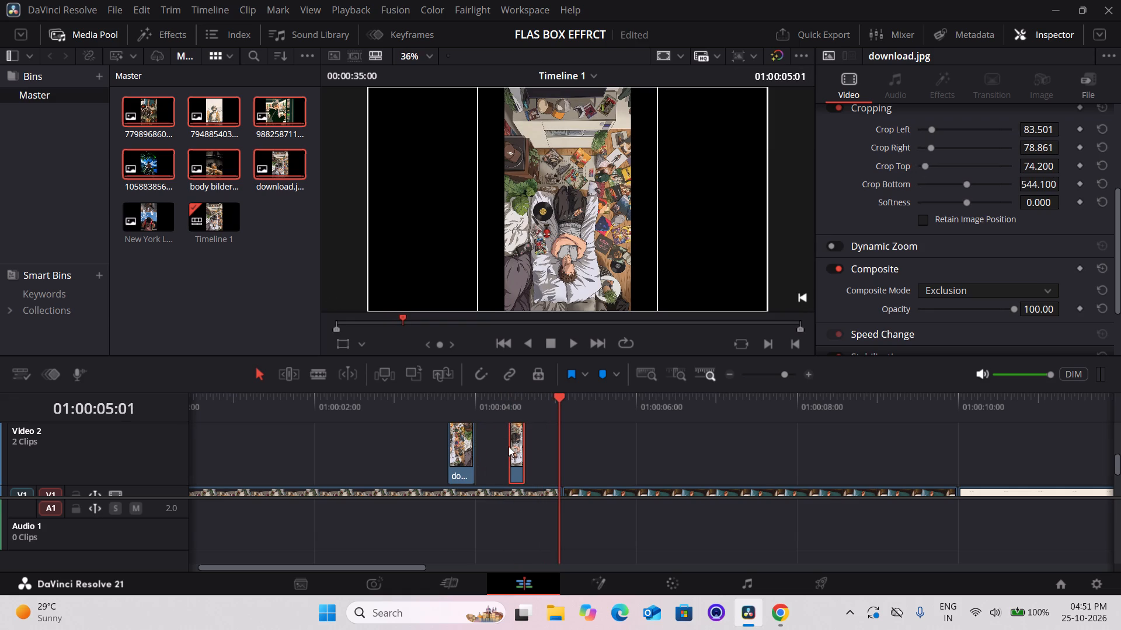
pyautogui.moveTo(507, 446); pyautogui.dragTo(519, 446)
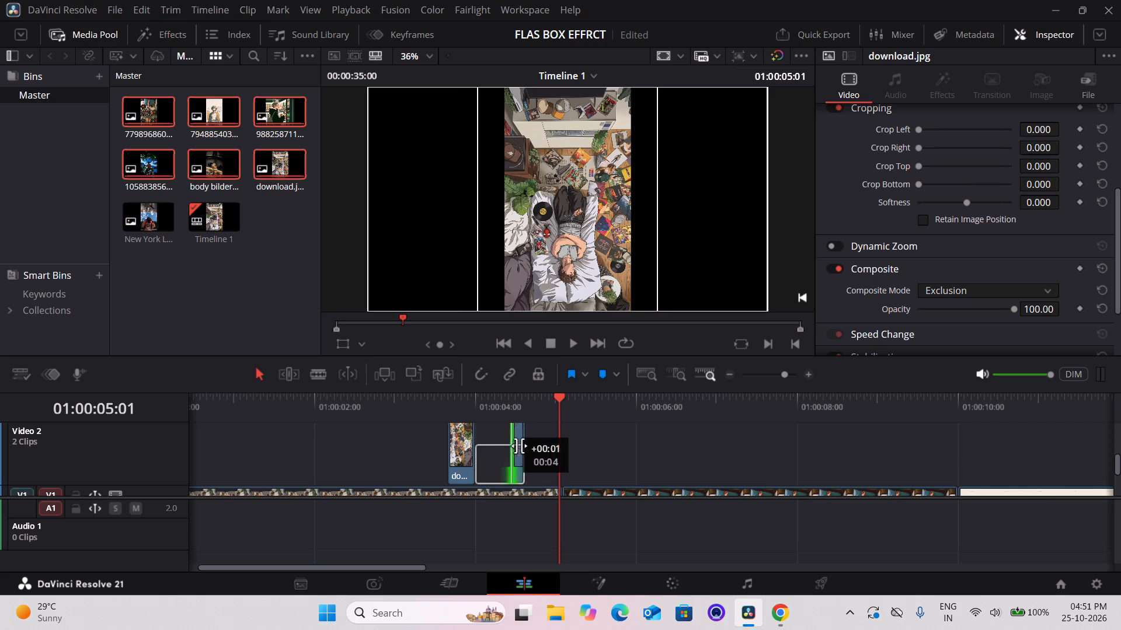
pyautogui.moveTo(519, 446); pyautogui.dragTo(537, 447)
# Move the later Video 3 overlay back so it starts at the end of the remaining Video 2 overlay, at about 01:00:04:00.
pyautogui.scroll(1, 509, 446)
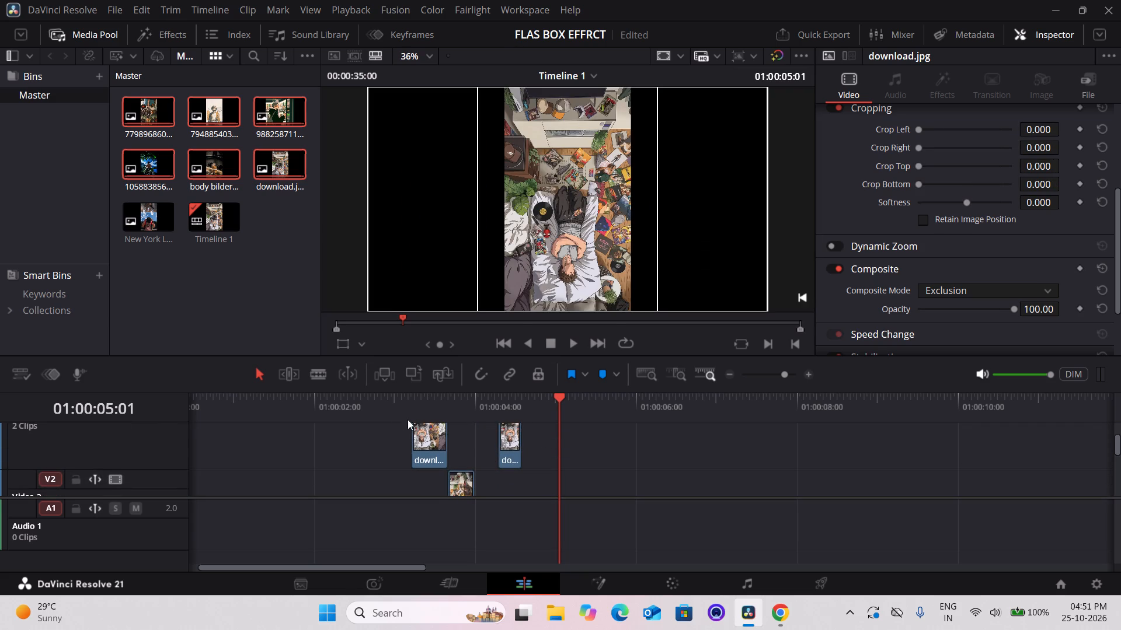
pyautogui.scroll(1, 408, 419)
pyautogui.moveTo(509, 446); pyautogui.dragTo(486, 443)
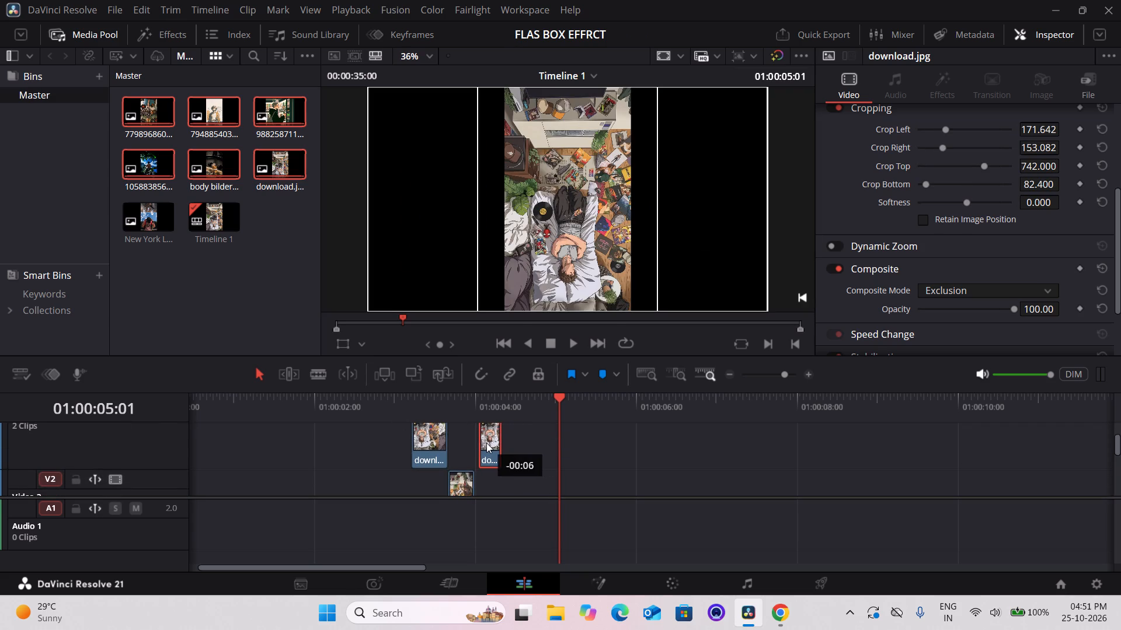
pyautogui.moveTo(486, 443); pyautogui.dragTo(482, 443)
# Play back the staggered overlays and trim the start of the earlier Video 3 overlay to about 01:00:03:10, about 6 frames long.
pyautogui.click(359, 394)
pyautogui.press('space')
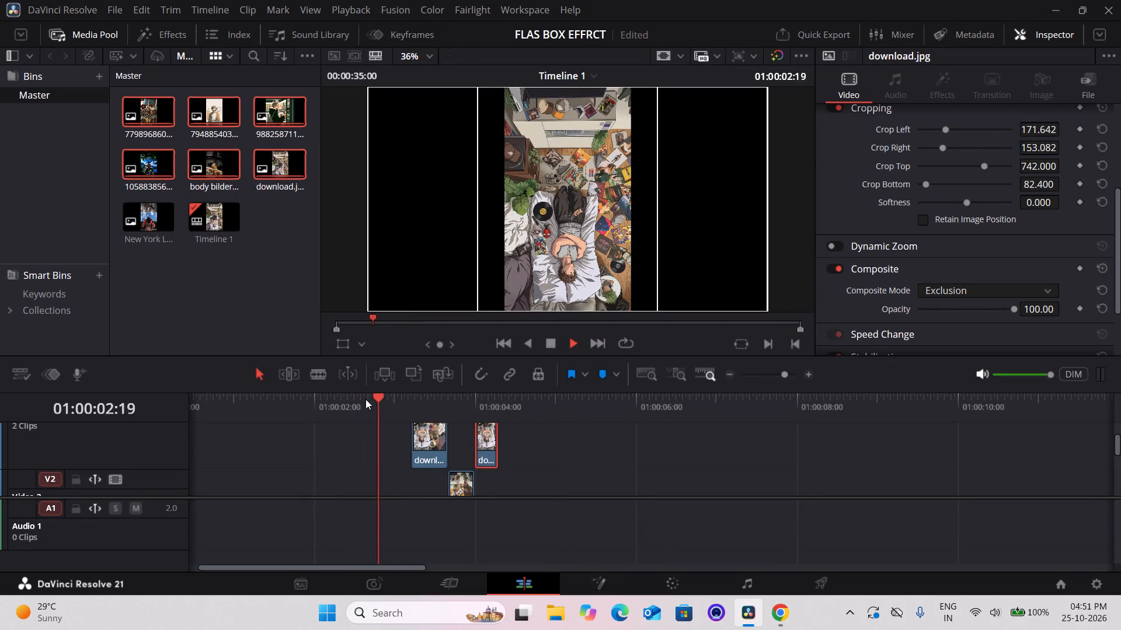
pyautogui.press('space')
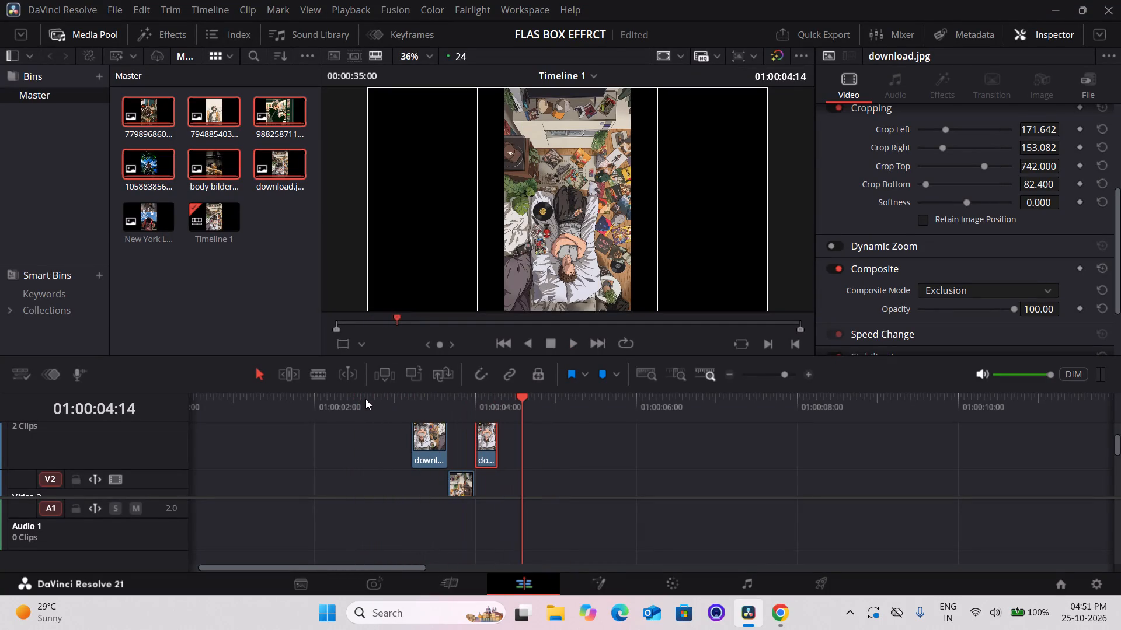
pyautogui.click(389, 398)
pyautogui.press('space')
pyautogui.press('space')
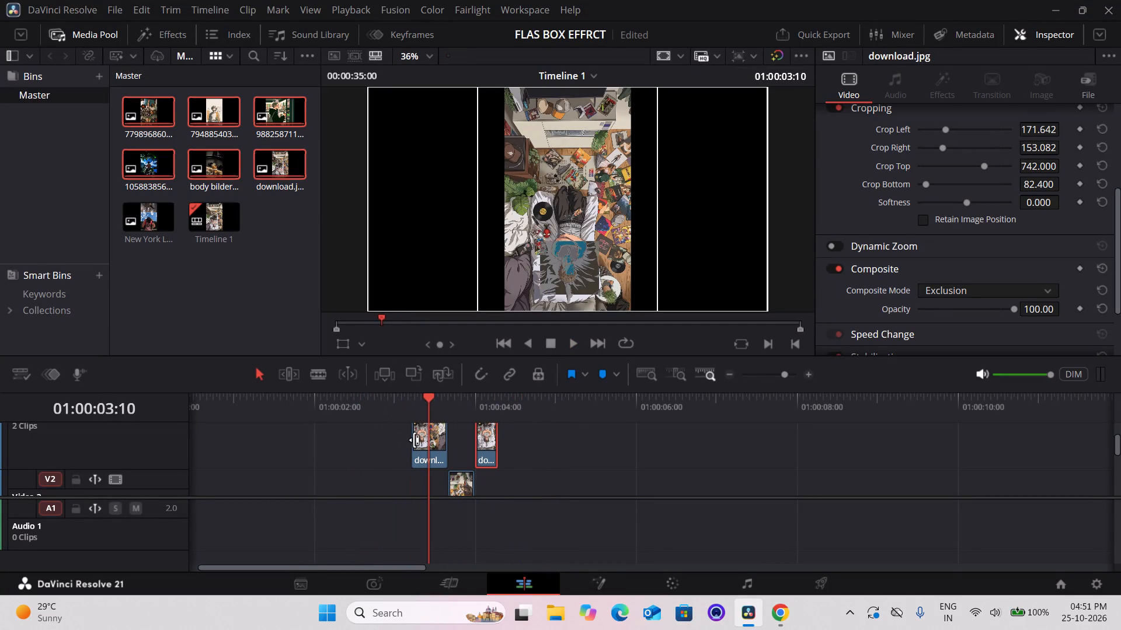
pyautogui.moveTo(412, 440); pyautogui.dragTo(431, 440)
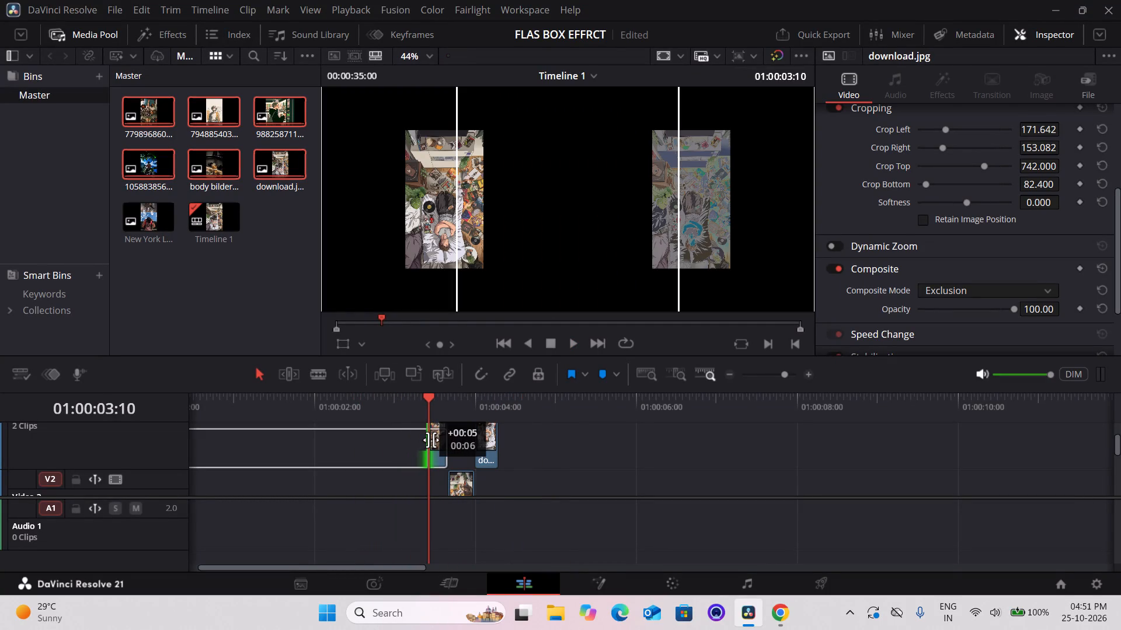
pyautogui.moveTo(431, 440); pyautogui.dragTo(434, 440)
# Play back the shortened overlay sequence from about 01:00:03:02 through the cut to the next image to check the flash timing.
pyautogui.click(404, 409)
pyautogui.press('space')
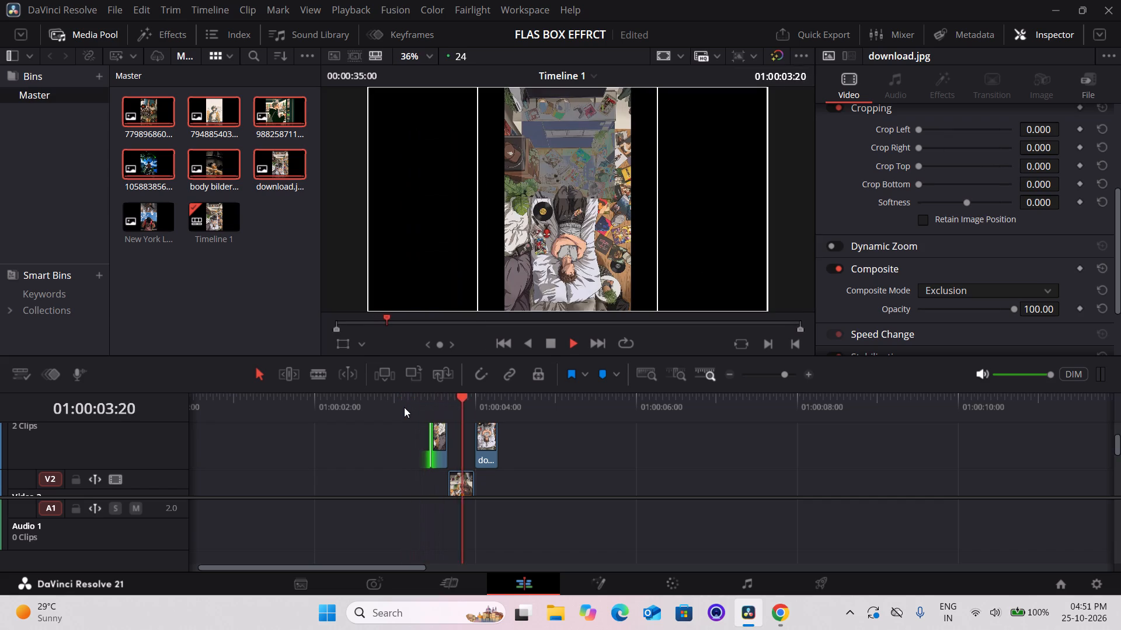
pyautogui.press('space')
pyautogui.click(403, 406)
pyautogui.press('space')
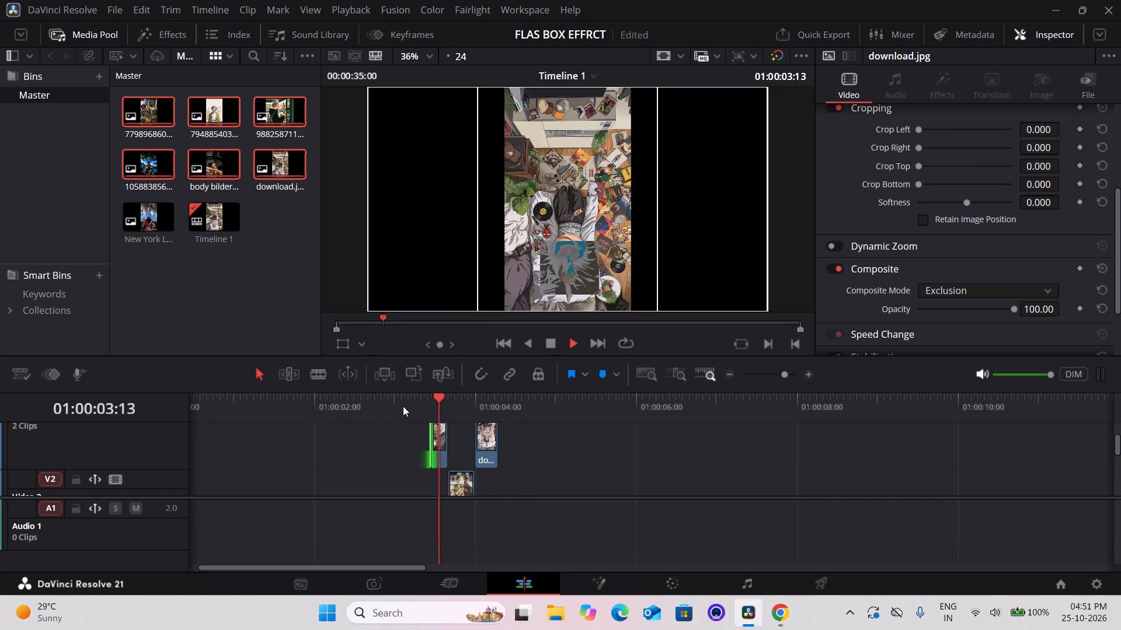
pyautogui.press('space')
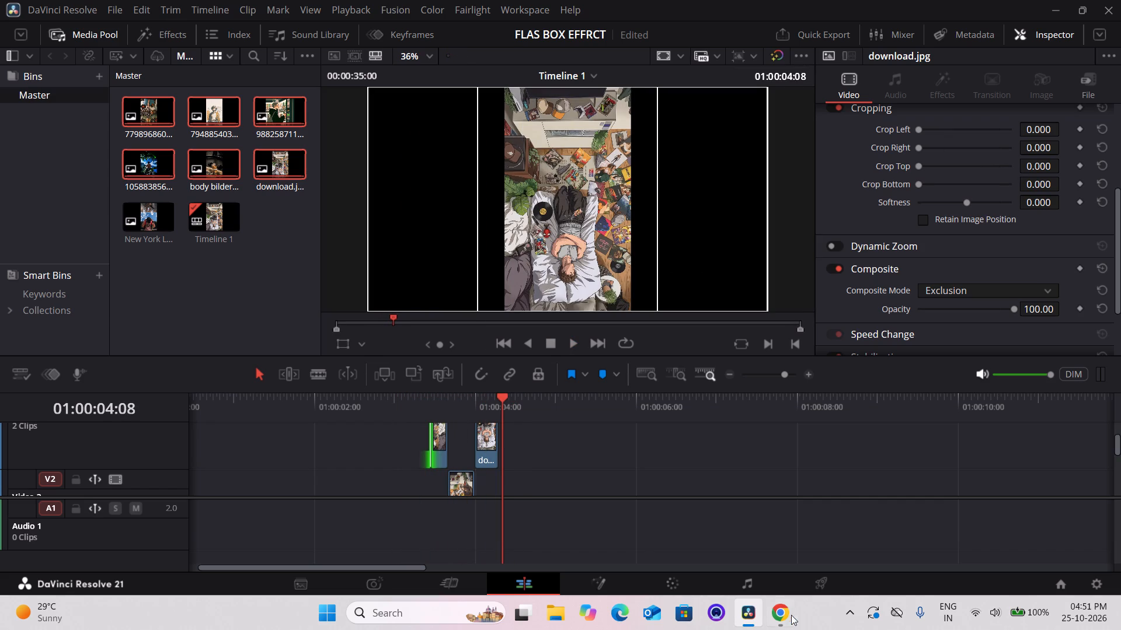
pyautogui.press('space')
pyautogui.press('space')
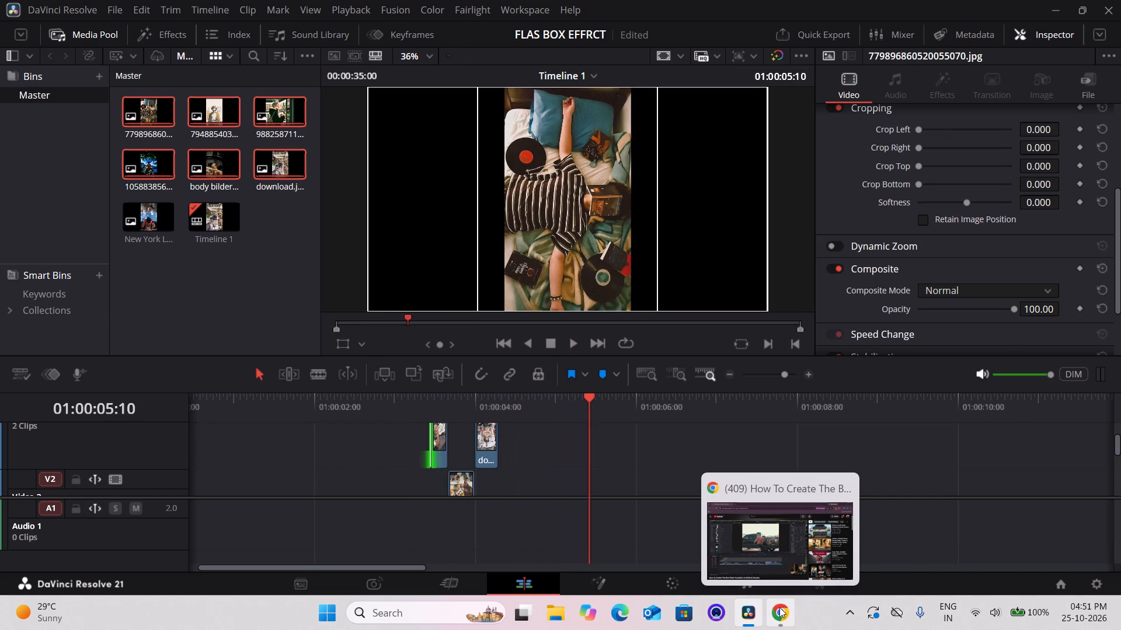
# Switch to the YouTube tutorial in Chrome, replay its section on applying the flash effect, and pause it at 3:55.
pyautogui.click(779, 607)
pyautogui.click(546, 300)
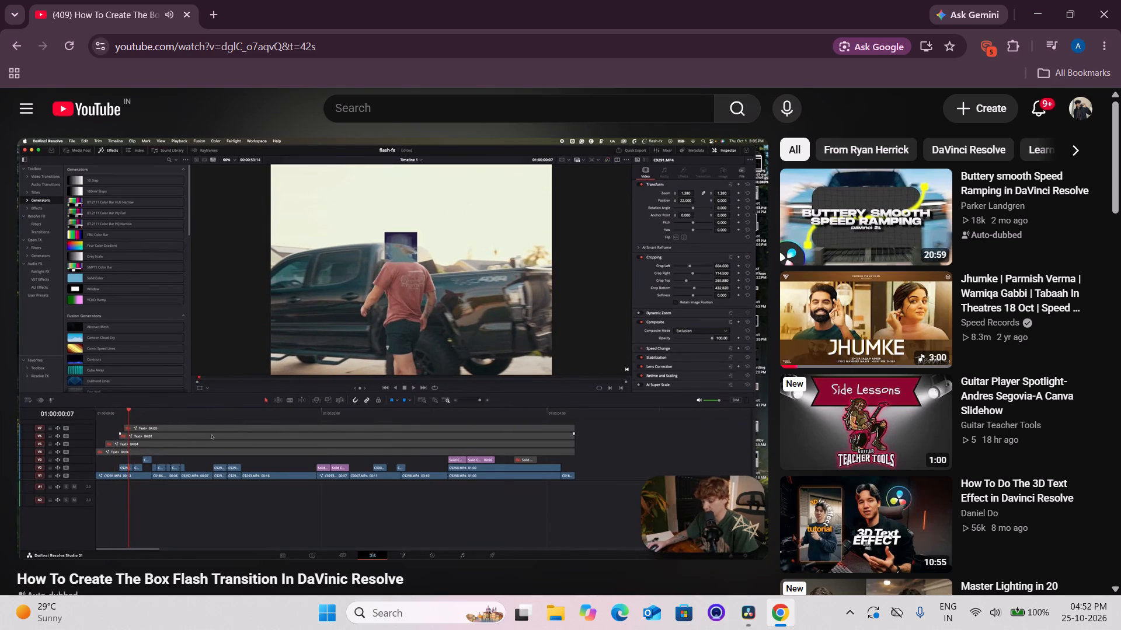
pyautogui.press('Left')
pyautogui.press('Left')
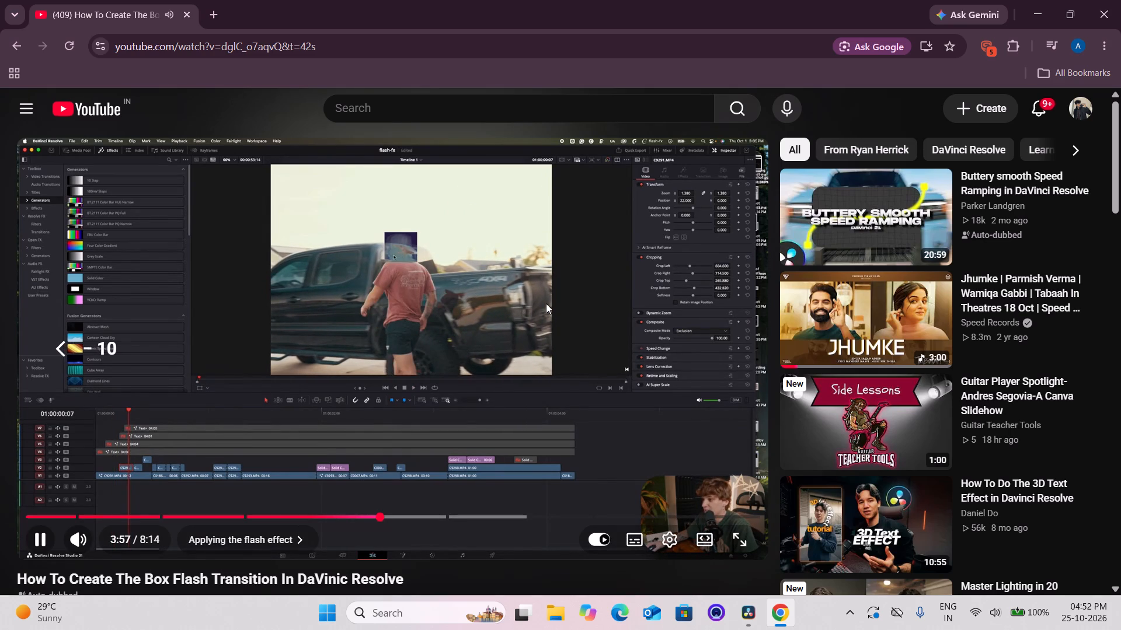
pyautogui.press('Left')
pyautogui.press('Left')
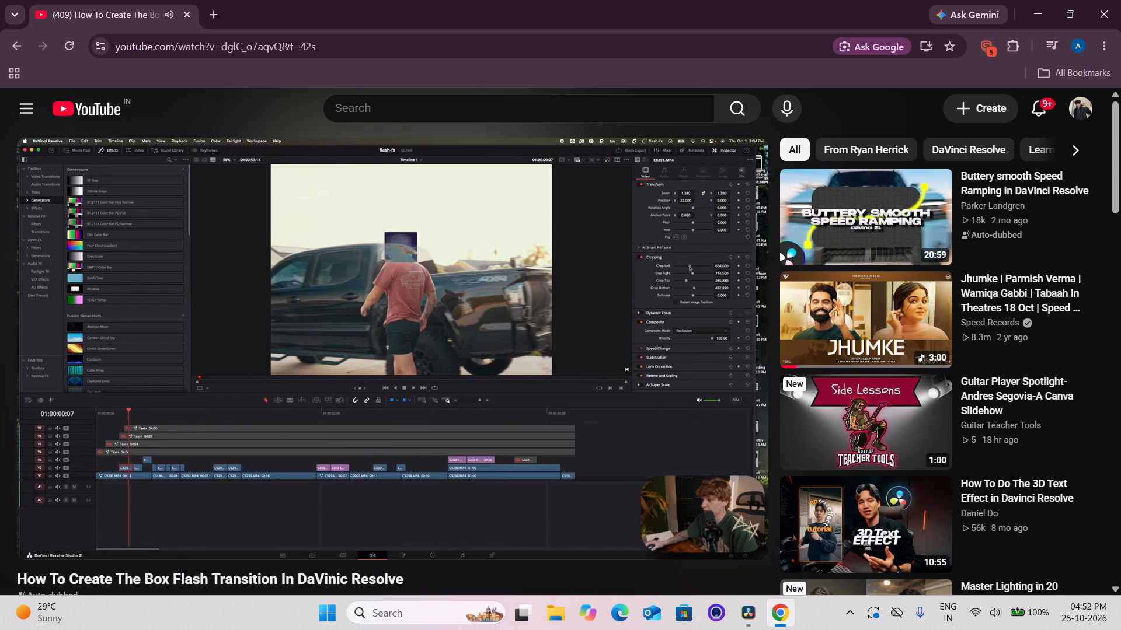
pyautogui.press('space')
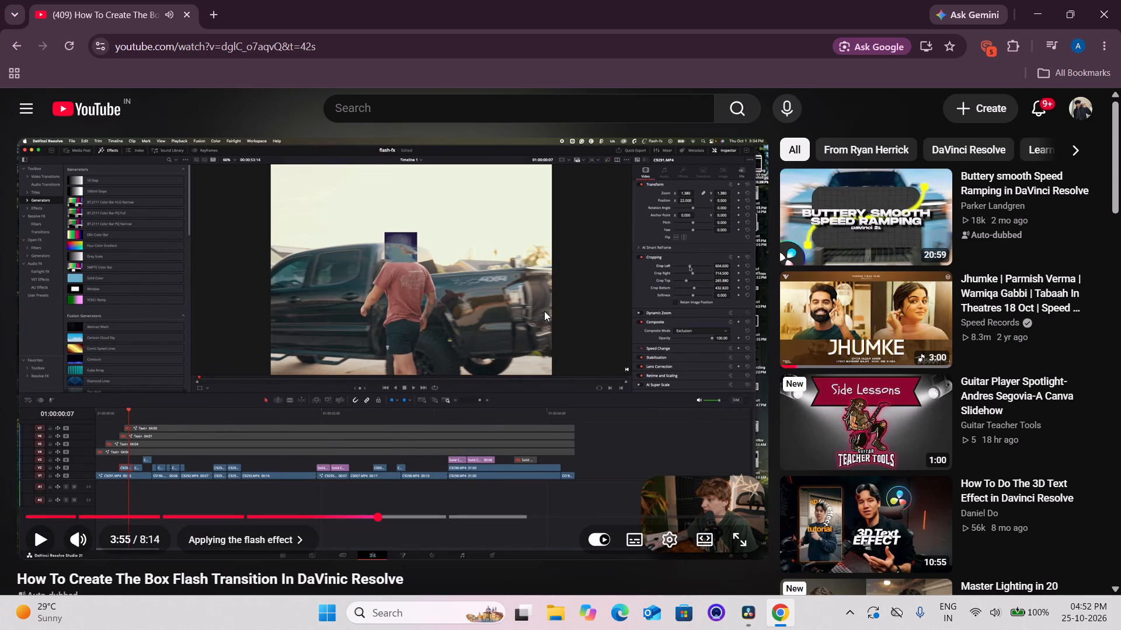
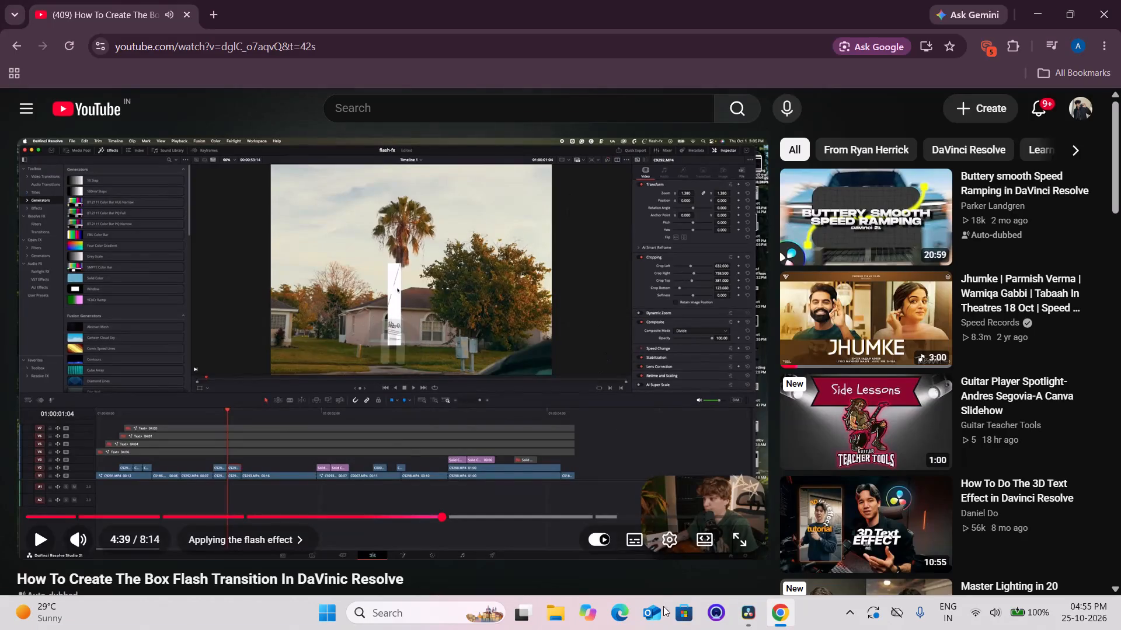
# Switch back to DaVinci Resolve and ripple-delete the 779896860520055070.jpg clip that follows download.jpg on Video 1.
pyautogui.click(740, 611)
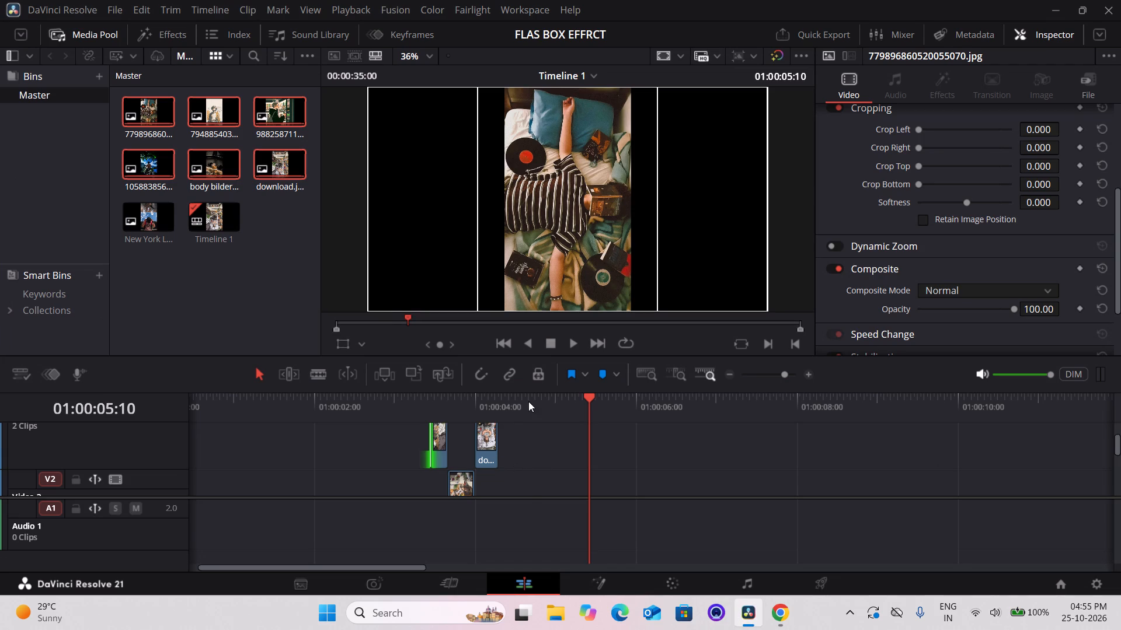
pyautogui.moveTo(528, 401); pyautogui.dragTo(534, 401)
pyautogui.moveTo(569, 399); pyautogui.dragTo(580, 400)
pyautogui.click(592, 400)
pyautogui.moveTo(631, 399); pyautogui.dragTo(638, 398)
pyautogui.moveTo(655, 394); pyautogui.dragTo(667, 394)
pyautogui.click(678, 394)
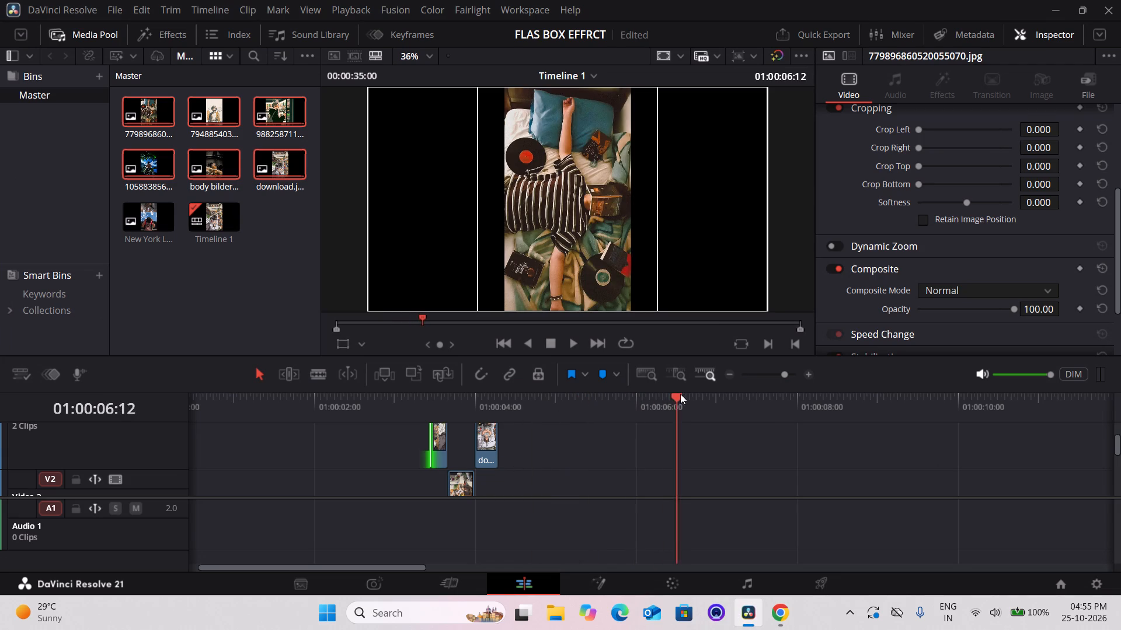
pyautogui.scroll(-1, 685, 412)
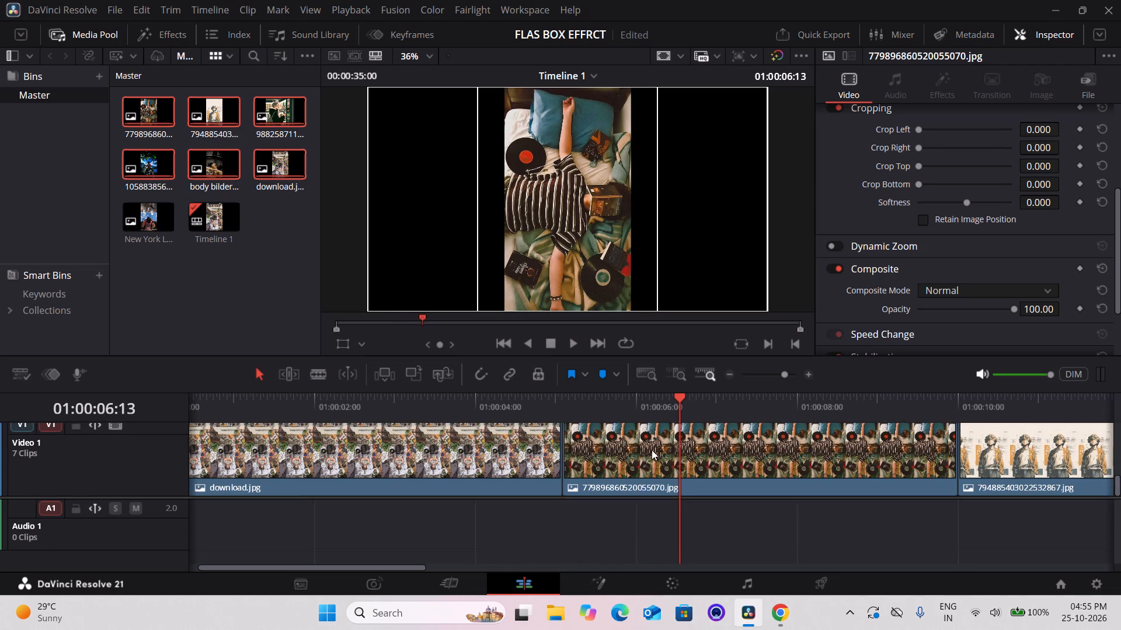
pyautogui.scroll(-1, 652, 450)
pyautogui.click(649, 453)
pyautogui.press('Delete')
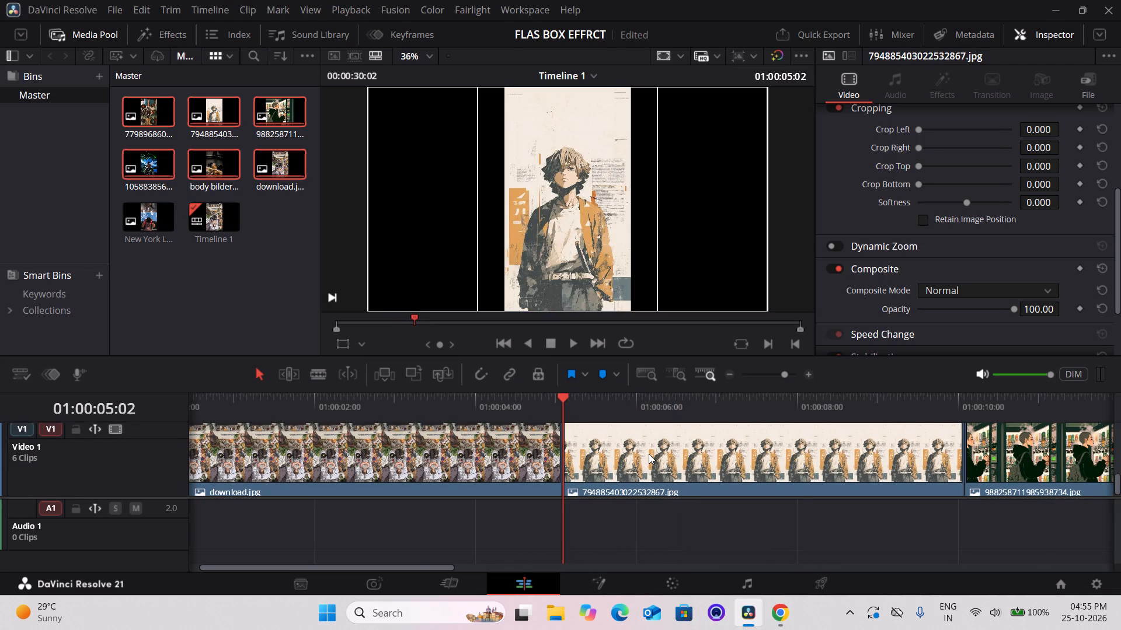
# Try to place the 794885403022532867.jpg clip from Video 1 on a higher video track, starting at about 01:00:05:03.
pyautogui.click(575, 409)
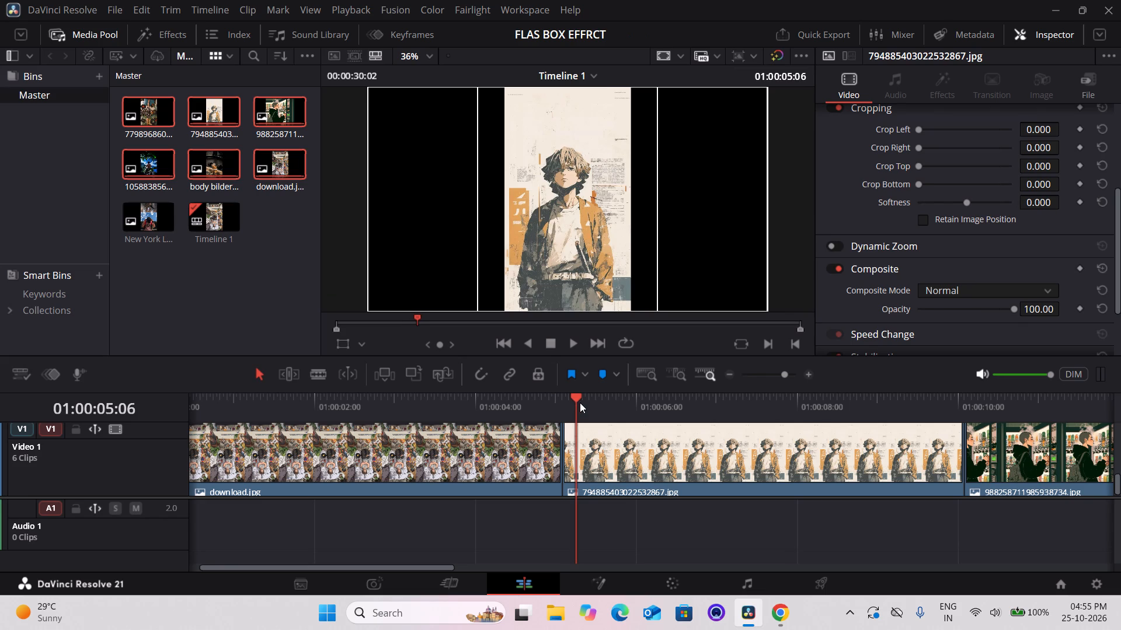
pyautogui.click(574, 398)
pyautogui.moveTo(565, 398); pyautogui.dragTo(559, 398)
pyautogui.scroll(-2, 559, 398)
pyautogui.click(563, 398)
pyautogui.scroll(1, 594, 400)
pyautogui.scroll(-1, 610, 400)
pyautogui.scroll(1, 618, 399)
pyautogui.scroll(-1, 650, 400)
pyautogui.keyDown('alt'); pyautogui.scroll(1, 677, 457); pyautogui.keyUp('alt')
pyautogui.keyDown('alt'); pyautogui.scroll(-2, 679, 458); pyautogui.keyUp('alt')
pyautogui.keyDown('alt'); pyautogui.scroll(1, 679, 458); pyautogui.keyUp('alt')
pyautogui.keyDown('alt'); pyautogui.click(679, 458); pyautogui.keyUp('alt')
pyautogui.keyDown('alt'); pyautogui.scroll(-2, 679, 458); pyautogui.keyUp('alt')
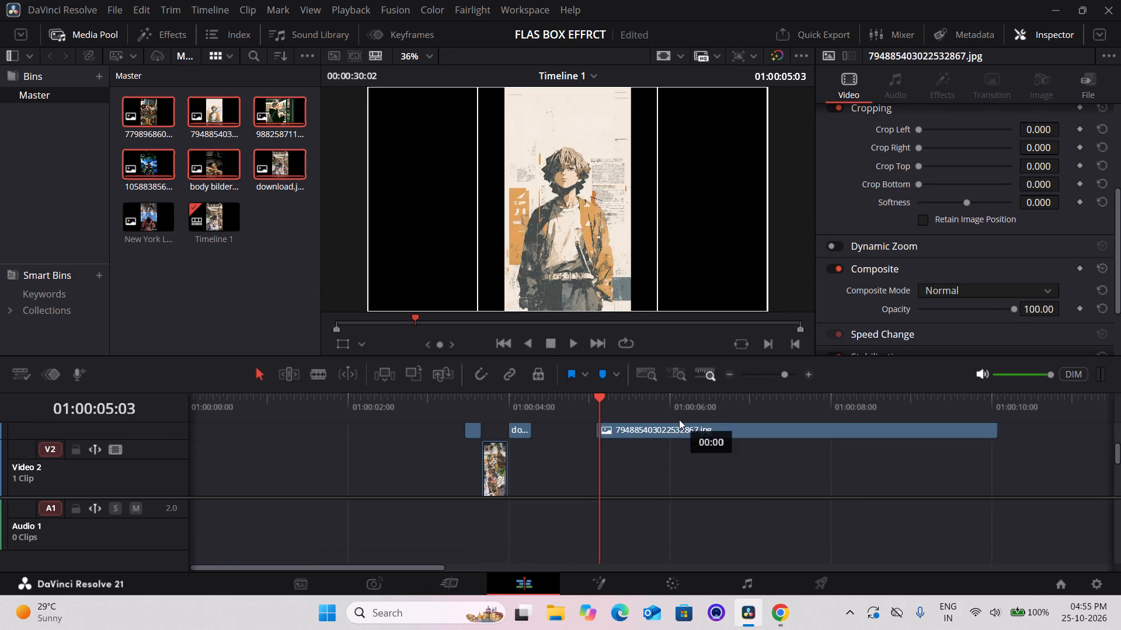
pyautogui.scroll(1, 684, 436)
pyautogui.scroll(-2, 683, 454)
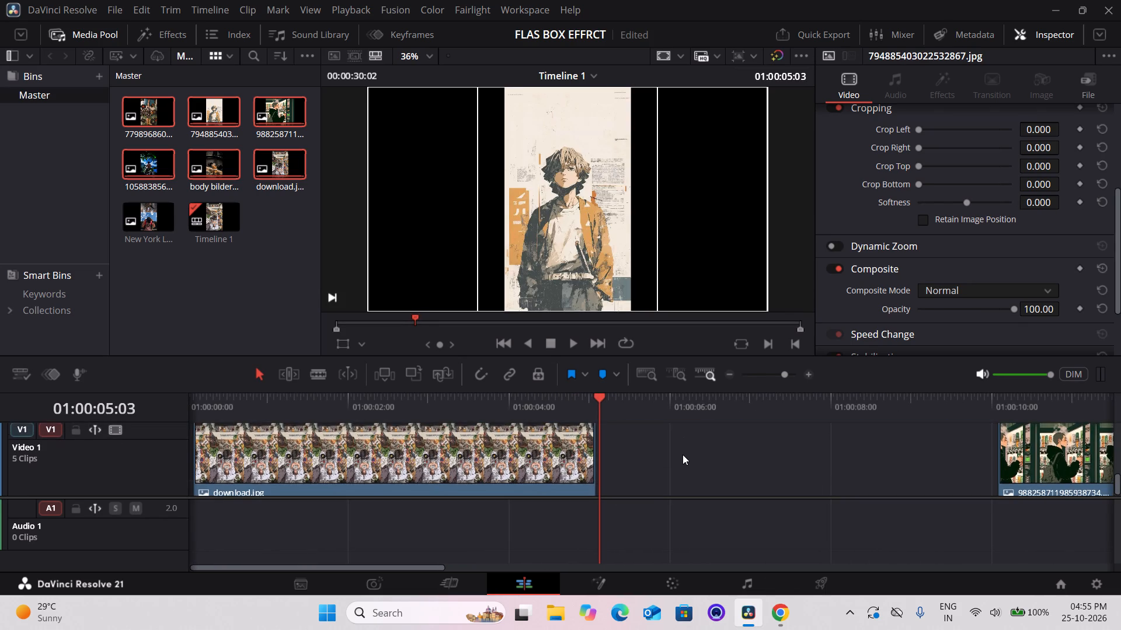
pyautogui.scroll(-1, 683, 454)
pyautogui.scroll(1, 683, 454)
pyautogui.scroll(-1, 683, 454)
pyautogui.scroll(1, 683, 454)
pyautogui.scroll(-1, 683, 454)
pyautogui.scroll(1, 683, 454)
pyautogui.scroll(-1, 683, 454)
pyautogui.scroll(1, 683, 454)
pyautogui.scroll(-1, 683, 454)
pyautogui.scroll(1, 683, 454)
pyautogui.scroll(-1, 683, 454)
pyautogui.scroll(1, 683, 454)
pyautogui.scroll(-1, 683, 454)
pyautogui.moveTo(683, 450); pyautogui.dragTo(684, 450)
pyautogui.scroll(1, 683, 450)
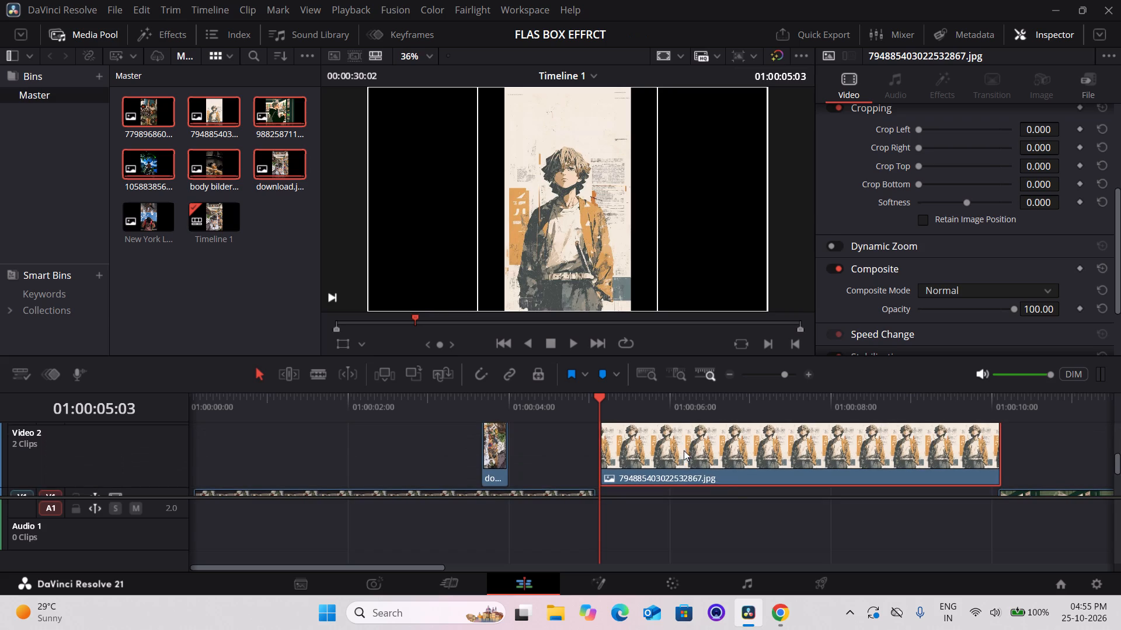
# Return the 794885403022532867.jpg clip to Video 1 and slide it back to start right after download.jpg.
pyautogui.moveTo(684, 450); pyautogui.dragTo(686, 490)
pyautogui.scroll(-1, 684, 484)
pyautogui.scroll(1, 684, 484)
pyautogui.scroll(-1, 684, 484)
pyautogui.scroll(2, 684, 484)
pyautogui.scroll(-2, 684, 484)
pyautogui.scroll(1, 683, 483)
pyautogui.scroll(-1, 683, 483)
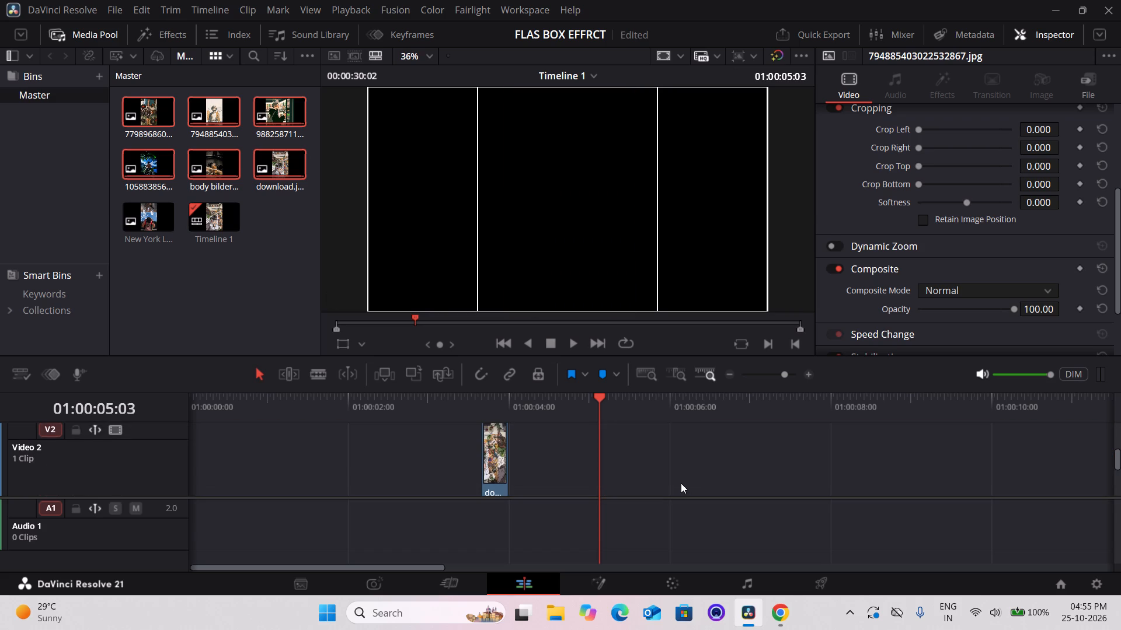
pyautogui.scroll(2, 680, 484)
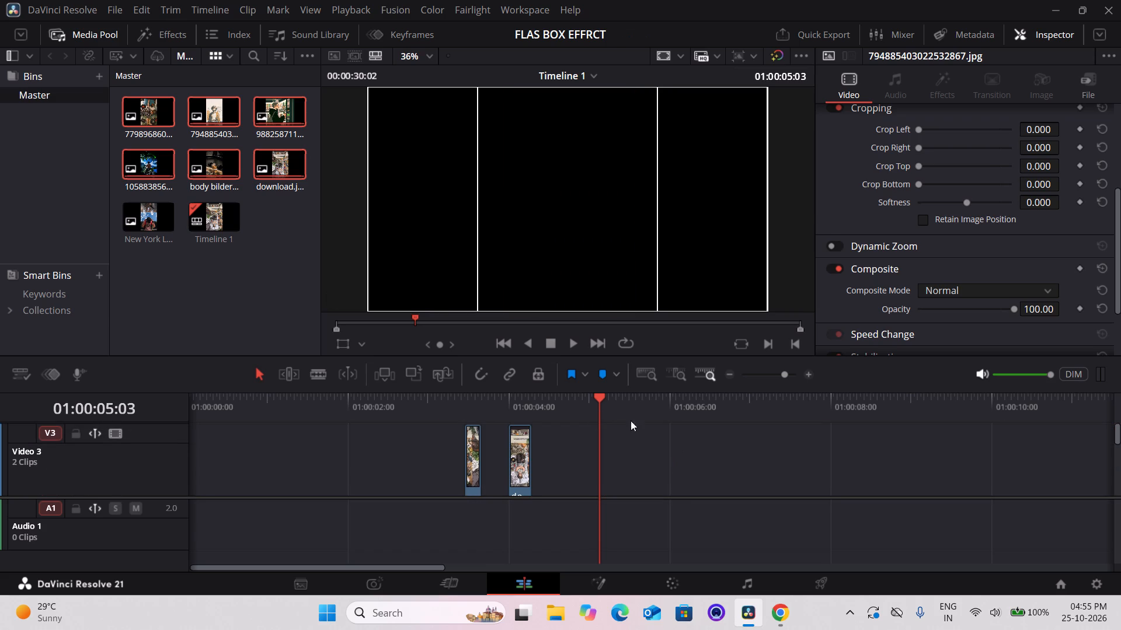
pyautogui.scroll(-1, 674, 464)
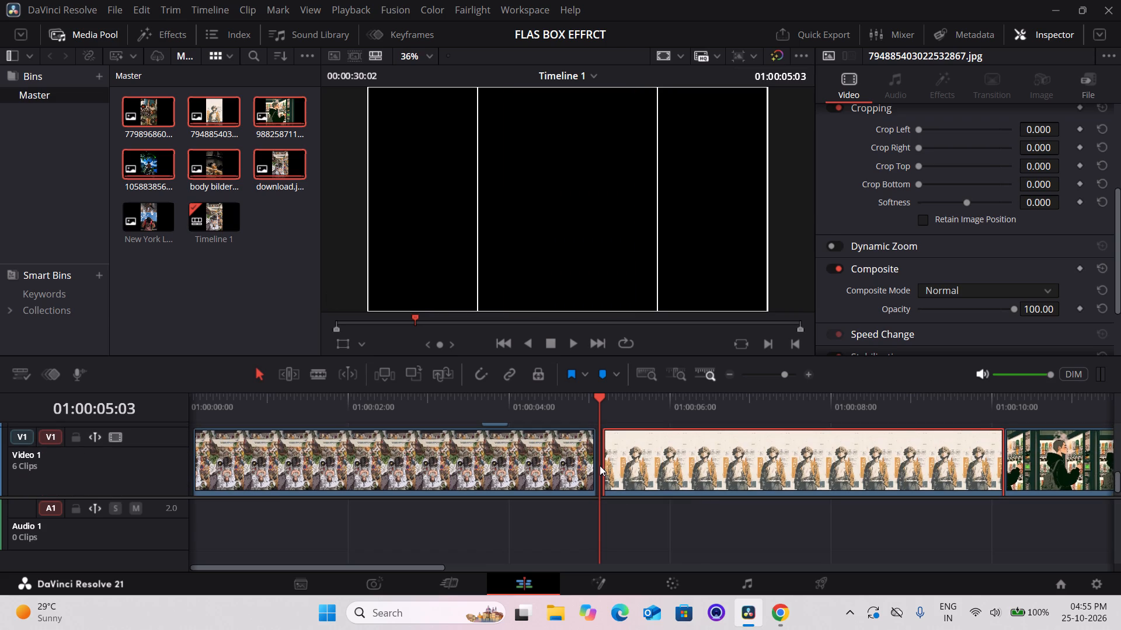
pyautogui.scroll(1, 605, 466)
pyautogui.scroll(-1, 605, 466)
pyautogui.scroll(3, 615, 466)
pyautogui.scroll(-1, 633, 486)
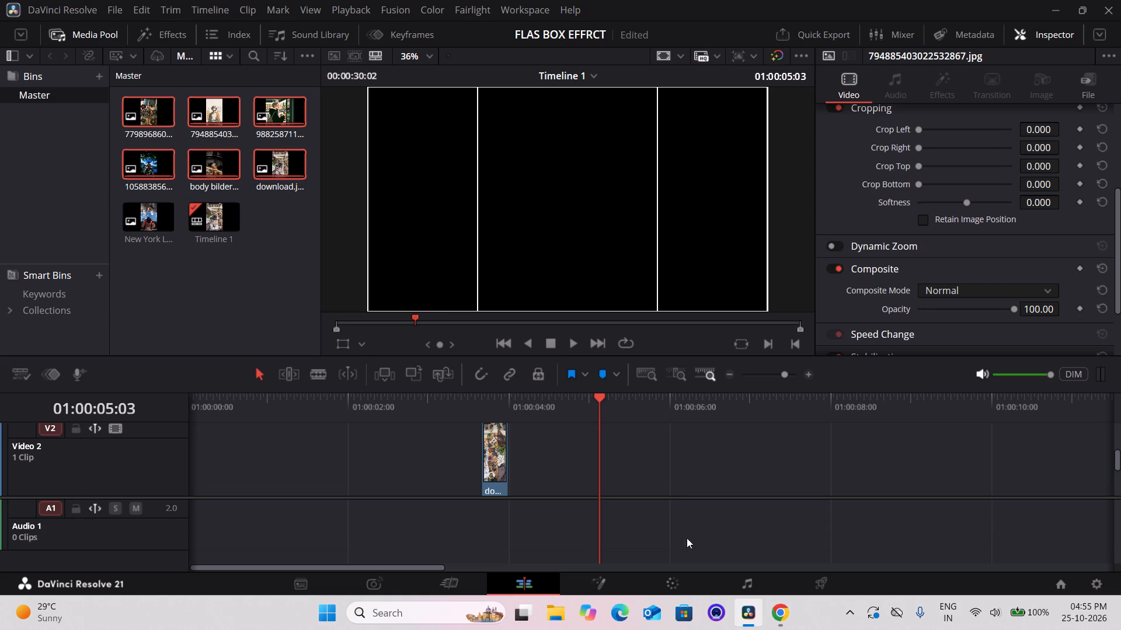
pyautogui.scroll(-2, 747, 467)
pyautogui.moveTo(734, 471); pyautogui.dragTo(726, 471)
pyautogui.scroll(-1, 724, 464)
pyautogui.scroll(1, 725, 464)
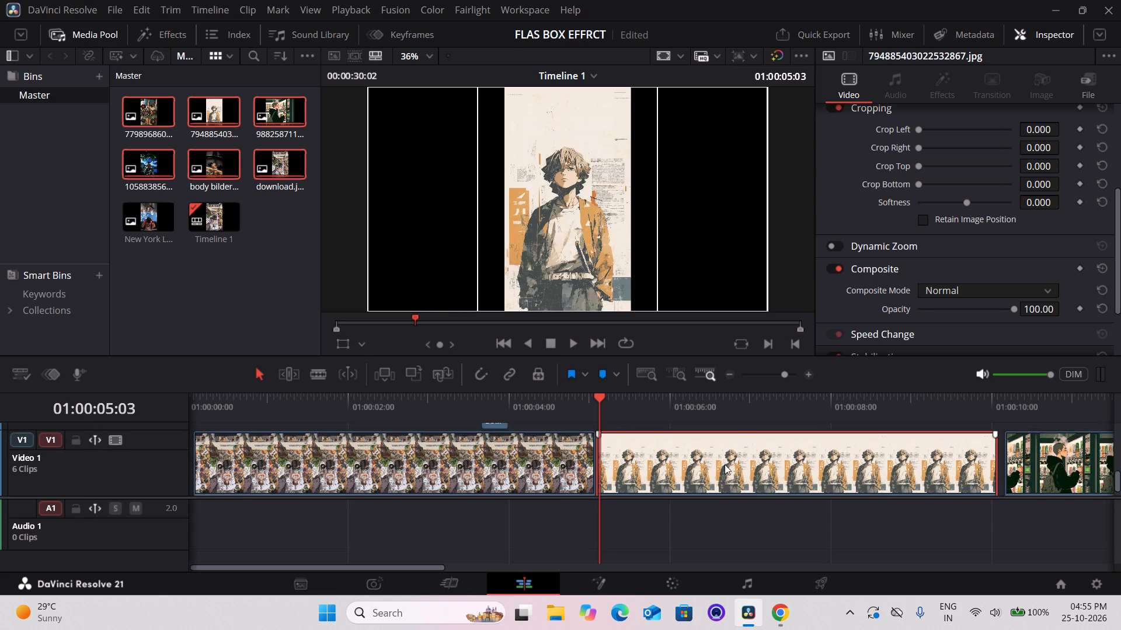
# Duplicate the 794885403022532867.jpg clip from Video 1 onto Video 2, starting at about 01:00:05:03.
pyautogui.scroll(1, 725, 464)
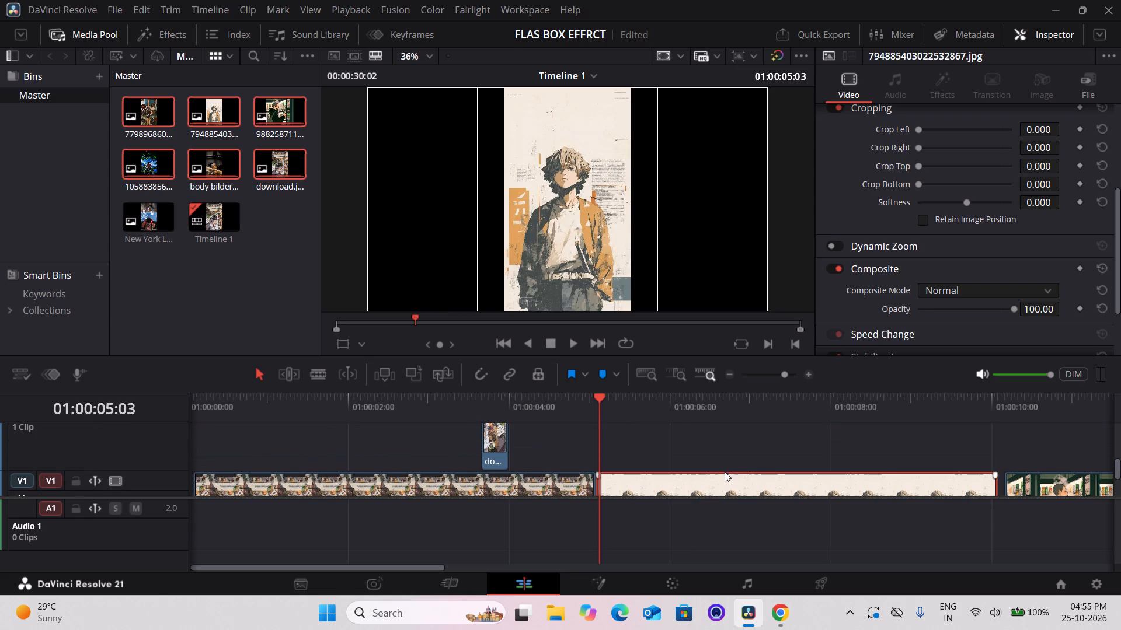
pyautogui.keyDown('alt'); pyautogui.moveTo(723, 488); pyautogui.dragTo(720, 465); pyautogui.keyUp('alt')
pyautogui.keyDown('alt'); pyautogui.scroll(1, 722, 483); pyautogui.keyUp('alt')
pyautogui.scroll(2, 725, 470)
pyautogui.click(725, 470)
pyautogui.scroll(-1, 725, 471)
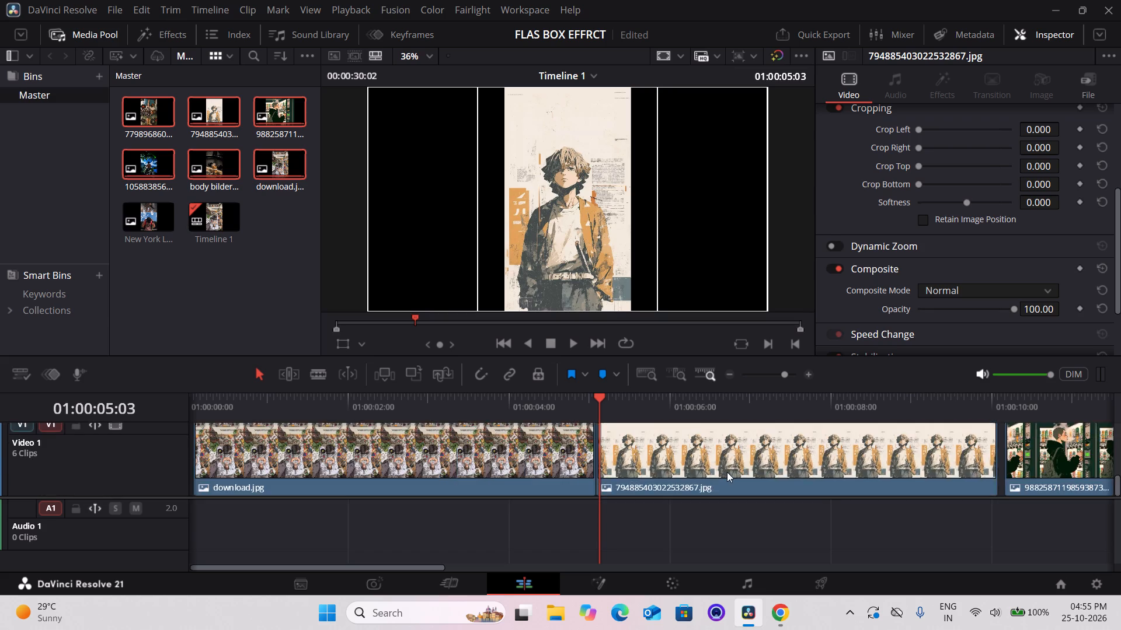
pyautogui.scroll(-1, 727, 472)
pyautogui.moveTo(727, 472); pyautogui.dragTo(736, 471)
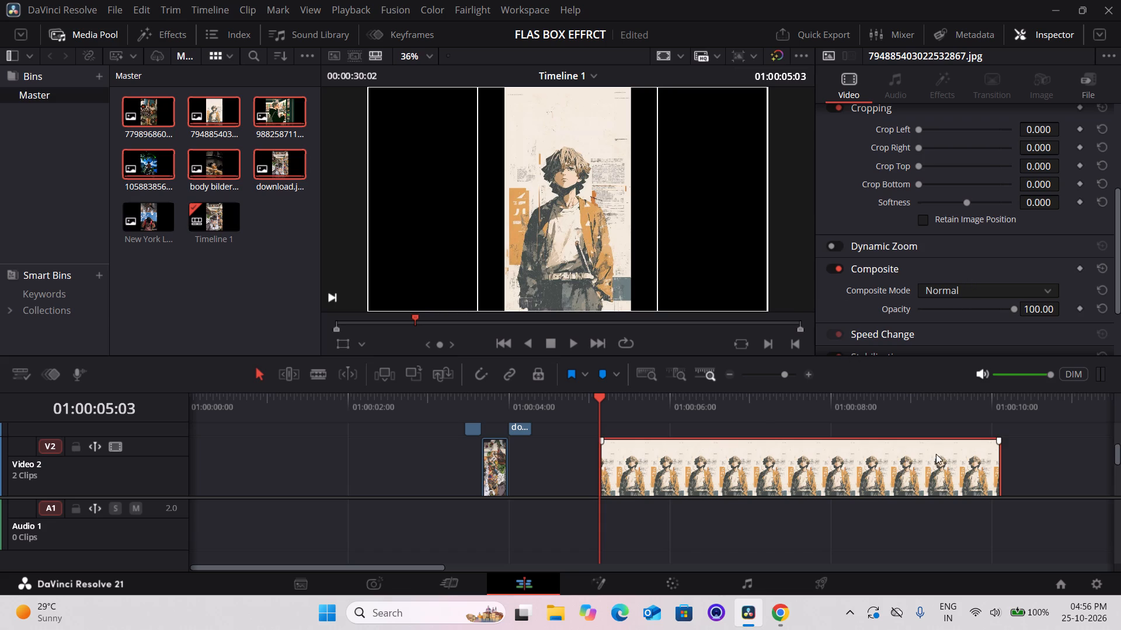
# Blade the Video 2 duplicate at about 01:00:05:17 and 01:00:09:09, and trim the first piece's end to about 01:00:05:13.
pyautogui.click(316, 372)
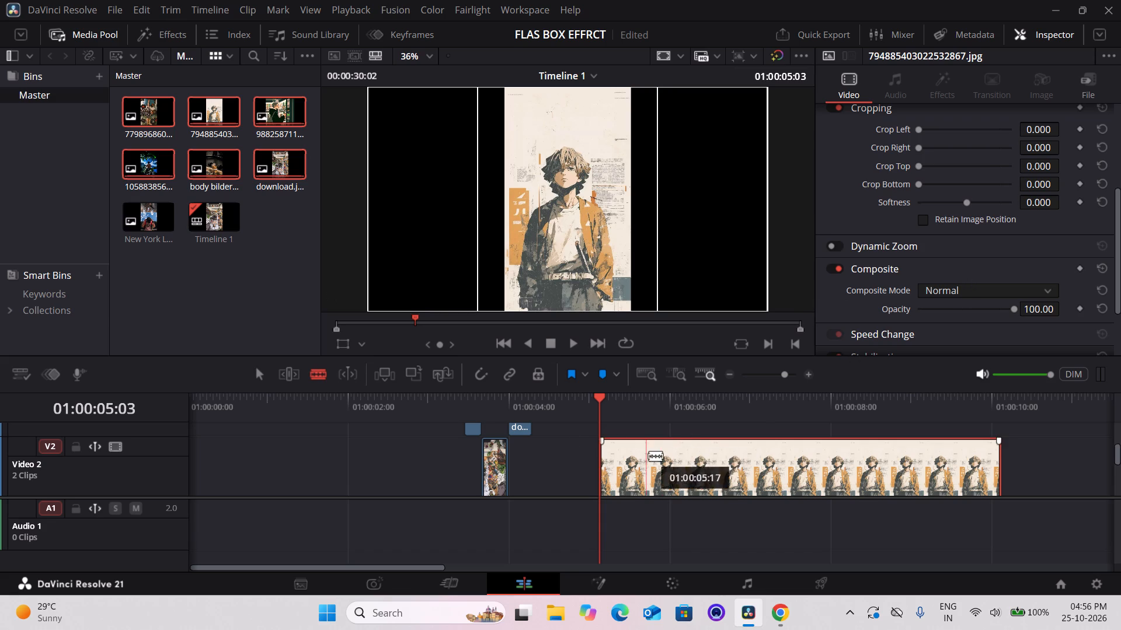
pyautogui.click(650, 449)
pyautogui.click(944, 442)
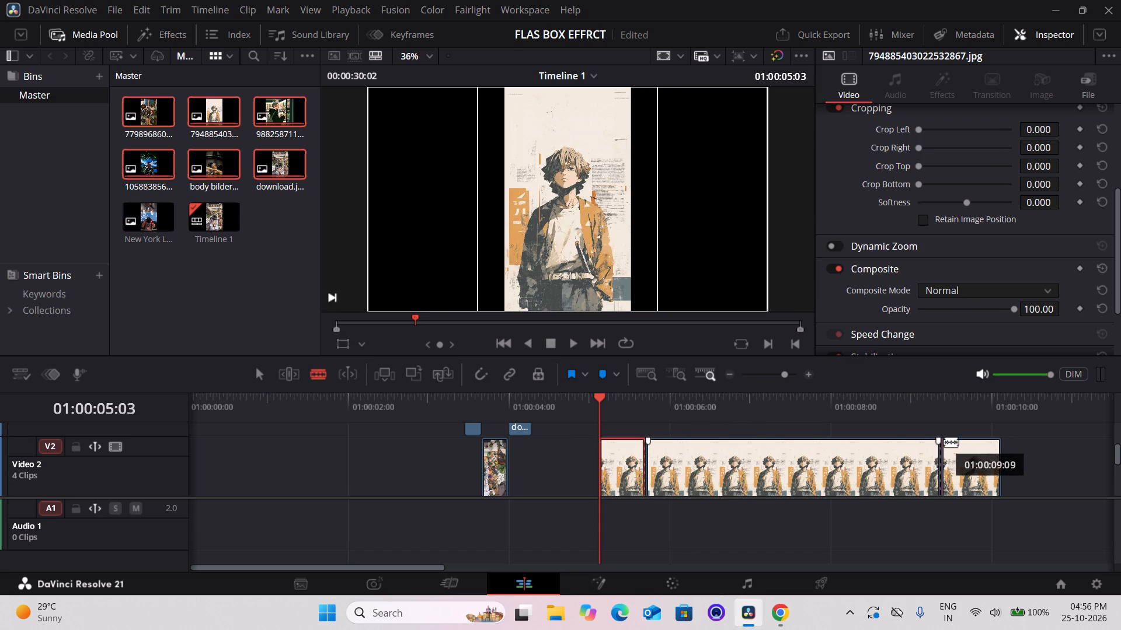
pyautogui.moveTo(257, 373); pyautogui.dragTo(260, 379)
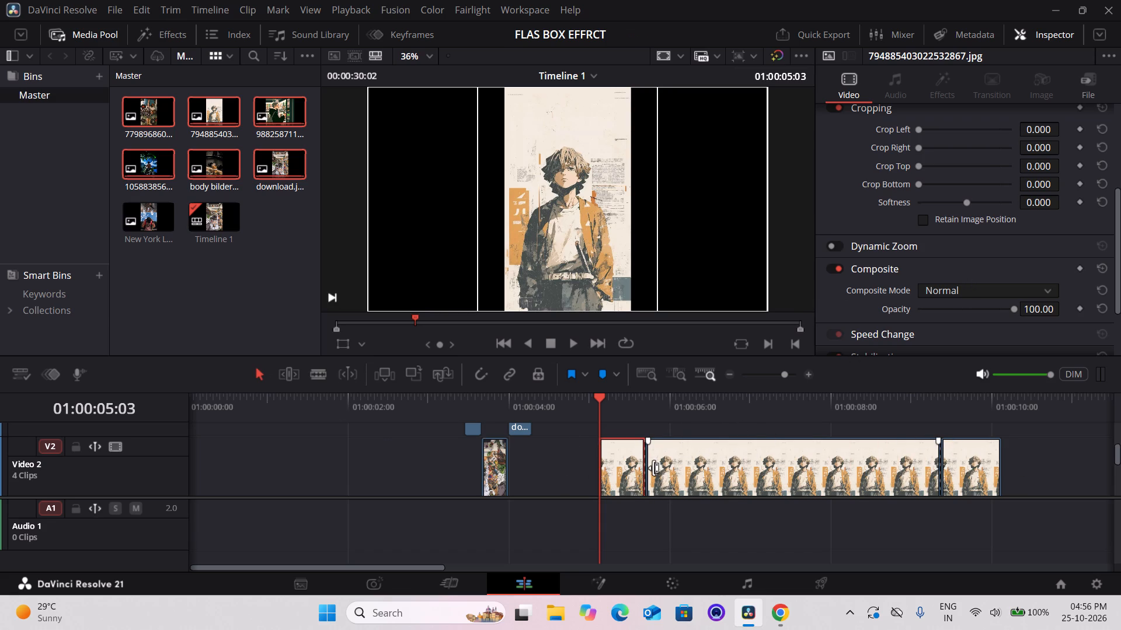
pyautogui.moveTo(648, 466); pyautogui.dragTo(628, 460)
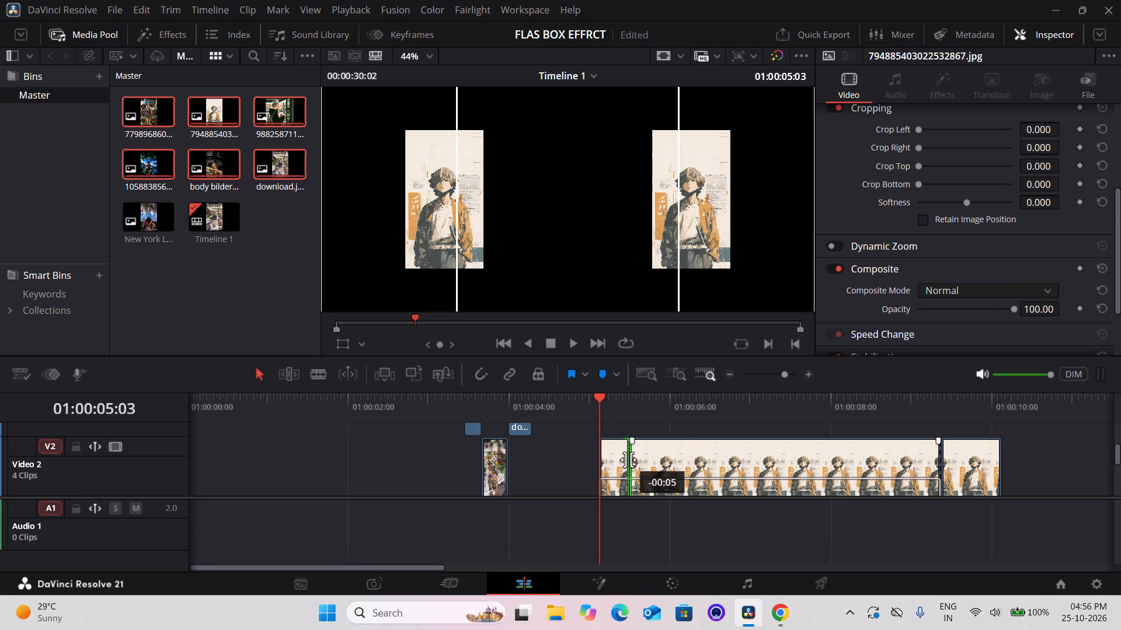
pyautogui.moveTo(628, 460); pyautogui.dragTo(638, 460)
# Move the long middle piece up to Video 3 and trim its start until only a few frames remain near 01:00:09:09.
pyautogui.moveTo(719, 461); pyautogui.dragTo(723, 432)
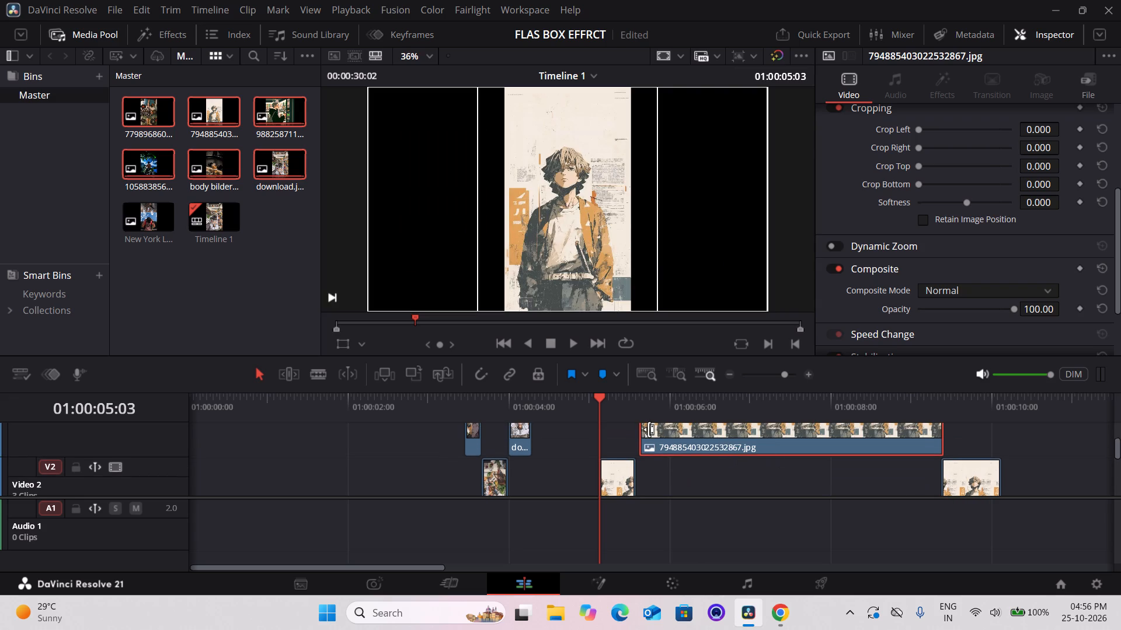
pyautogui.moveTo(642, 430); pyautogui.dragTo(937, 428)
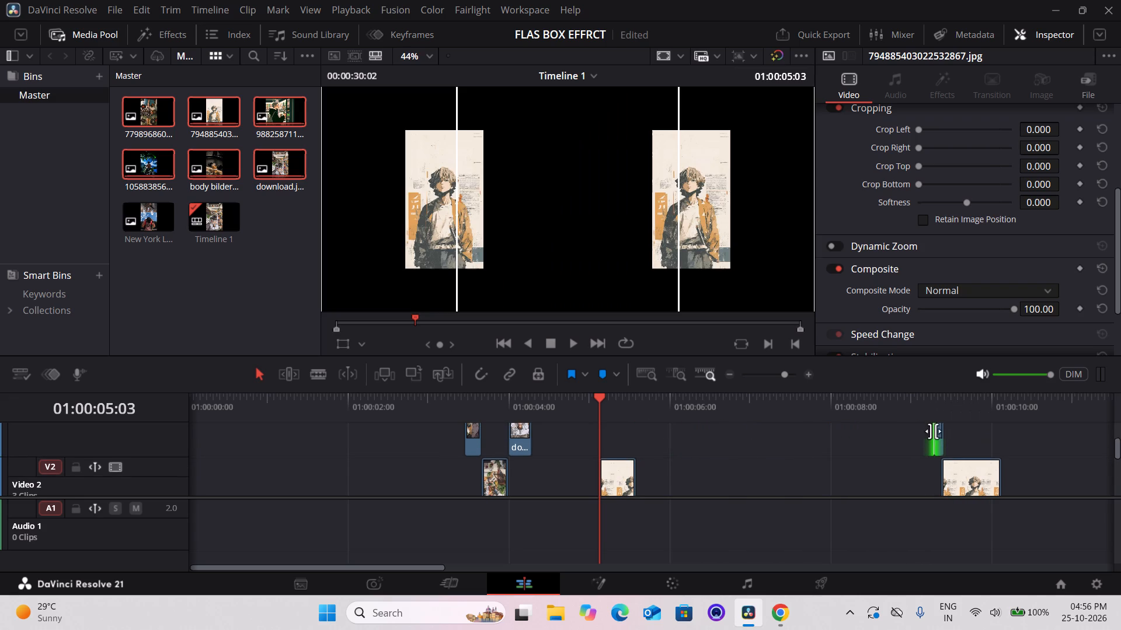
pyautogui.moveTo(932, 432); pyautogui.dragTo(985, 421)
# Reposition the Video 2 pieces so the last starts at about 01:00:09:03 and the first at about 01:00:05:10.
pyautogui.moveTo(971, 481); pyautogui.dragTo(948, 481)
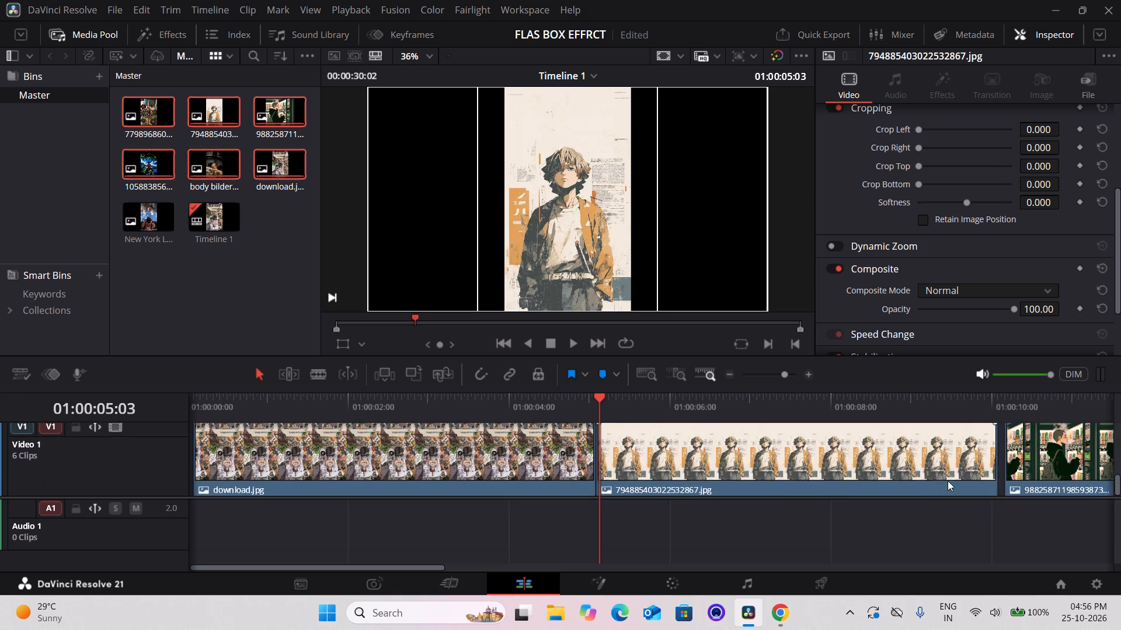
pyautogui.moveTo(625, 463); pyautogui.dragTo(665, 464)
pyautogui.moveTo(662, 463); pyautogui.dragTo(646, 461)
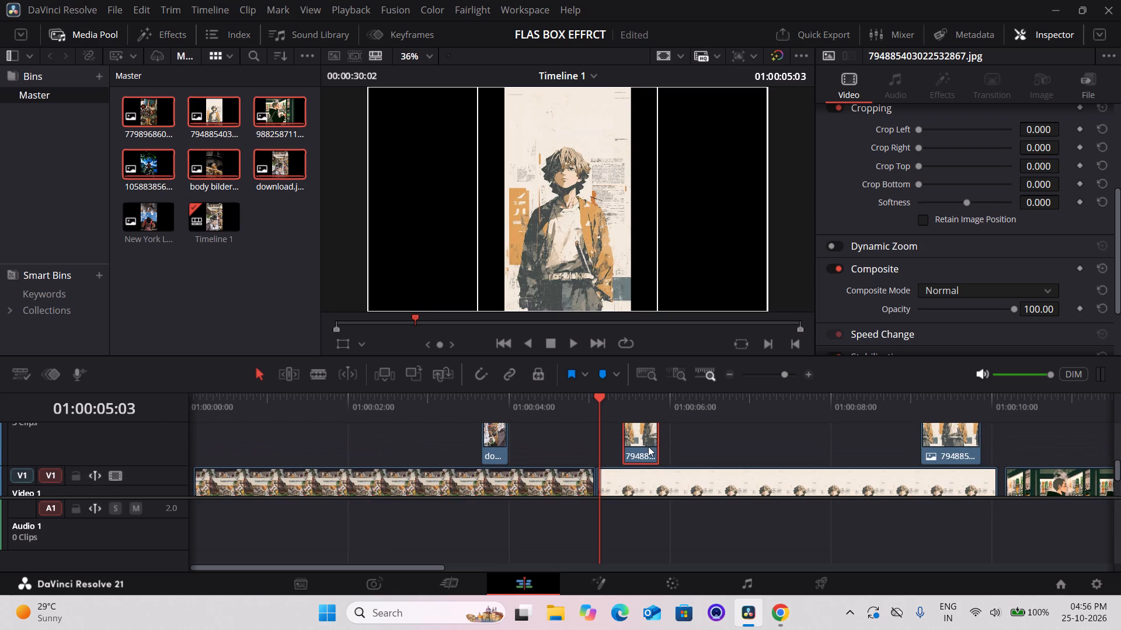
# Set the composite mode of the short Video 2 overlay at 01:00:05:13 to Exclusion.
pyautogui.click(643, 430)
pyautogui.click(632, 406)
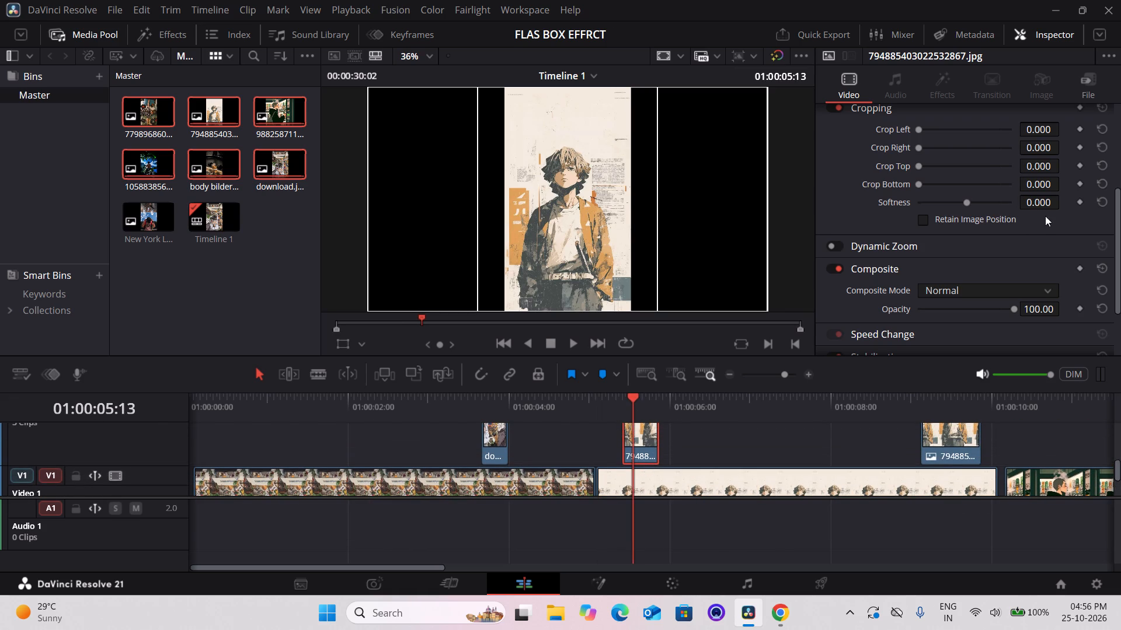
pyautogui.click(989, 290)
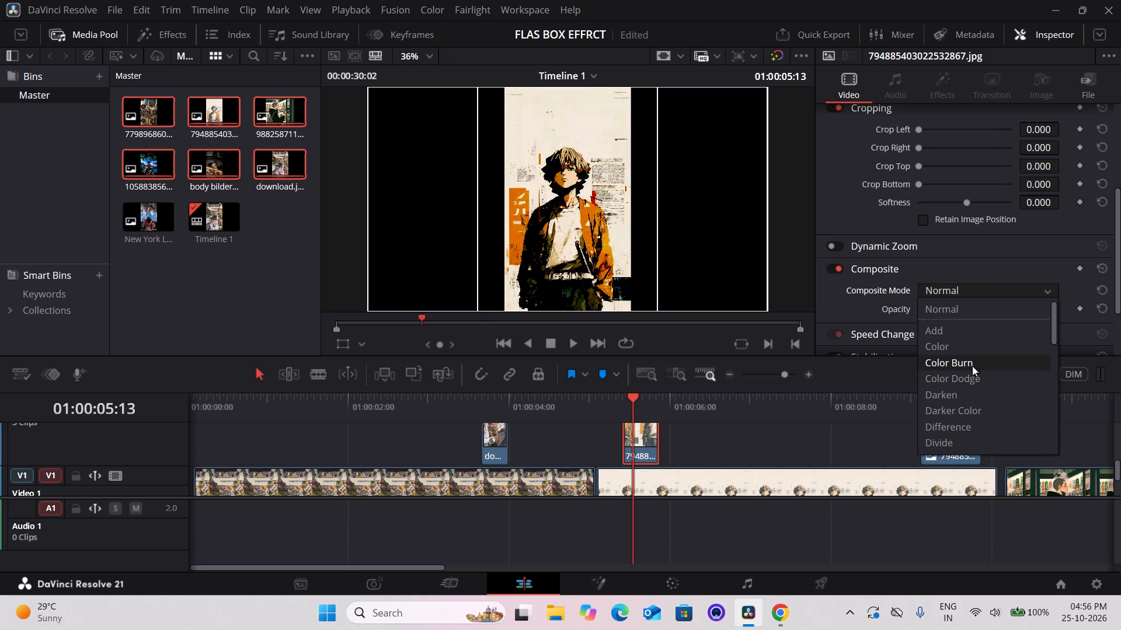
pyautogui.scroll(-1, 976, 396)
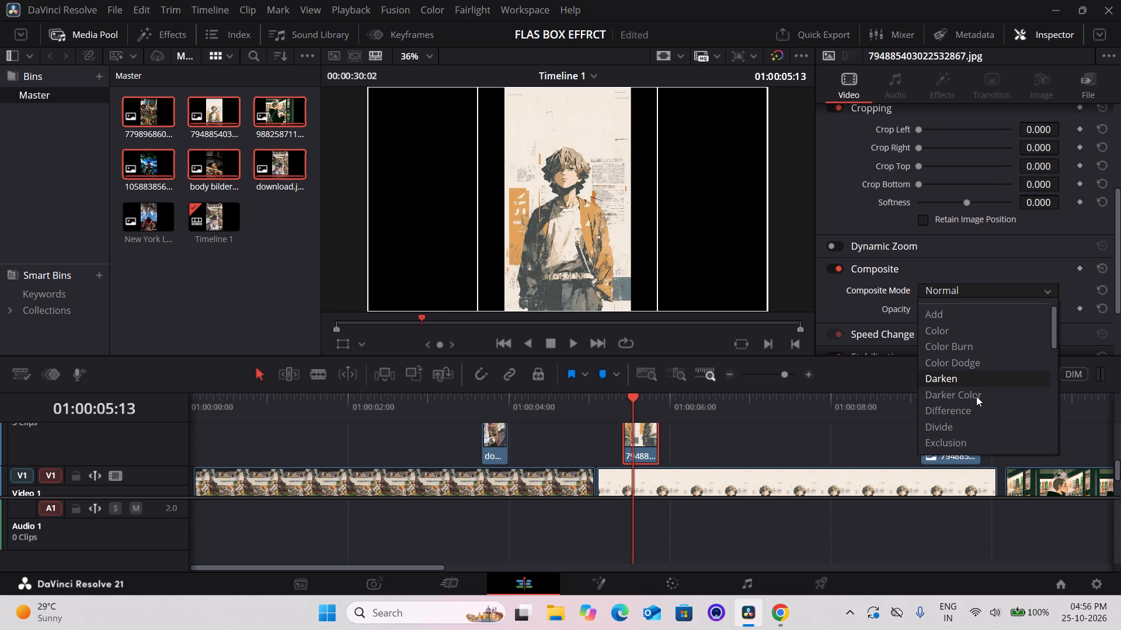
pyautogui.scroll(-2, 976, 396)
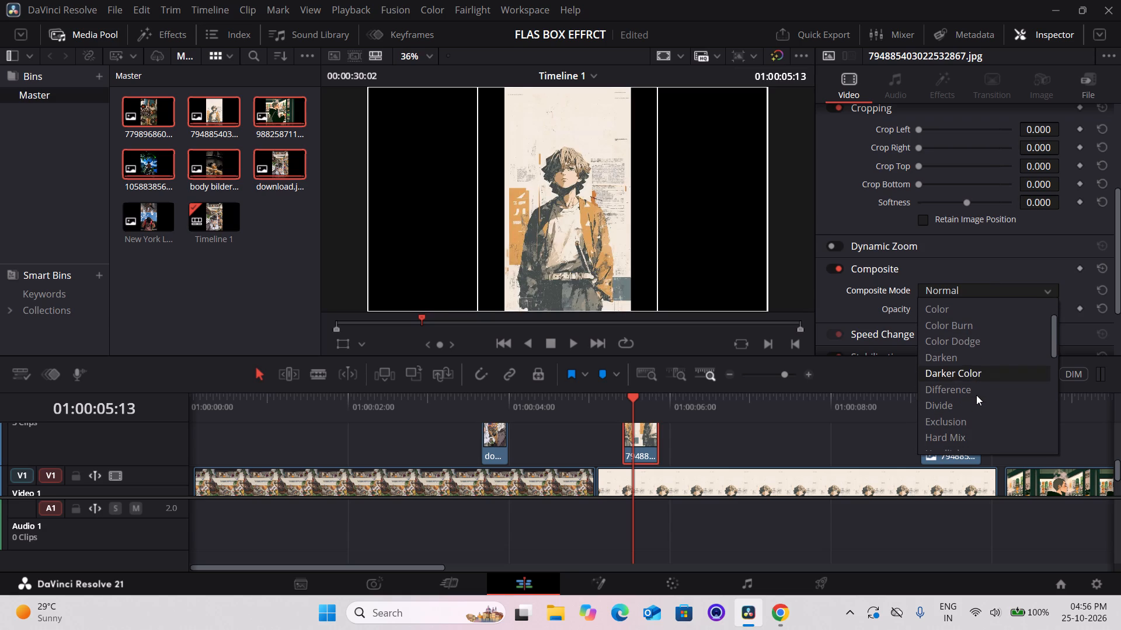
pyautogui.scroll(-1, 976, 395)
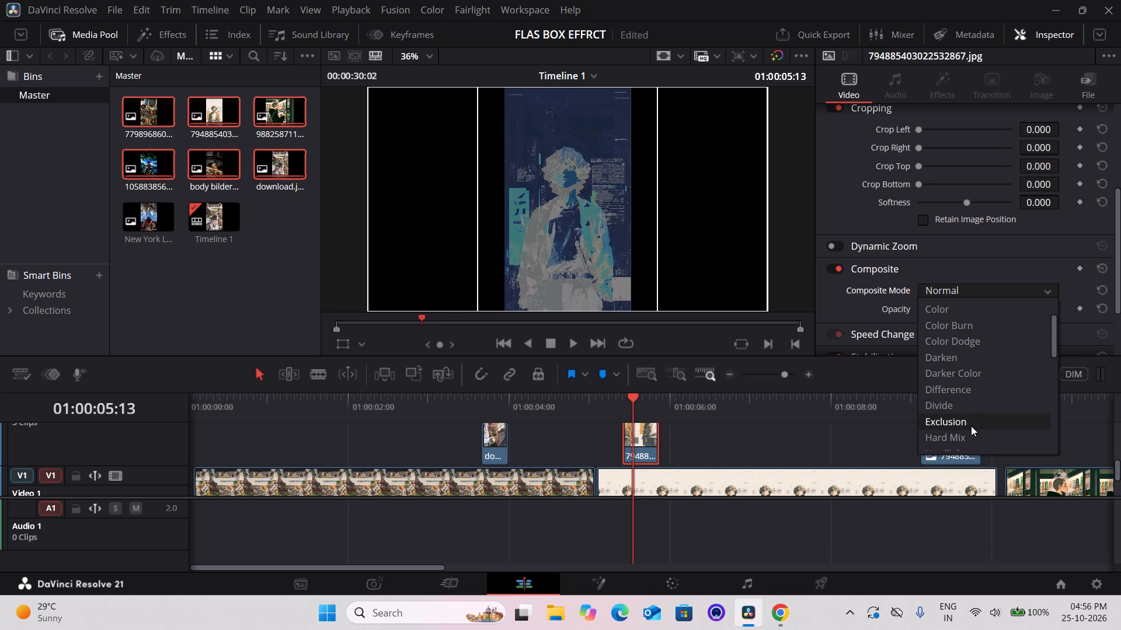
pyautogui.click(971, 426)
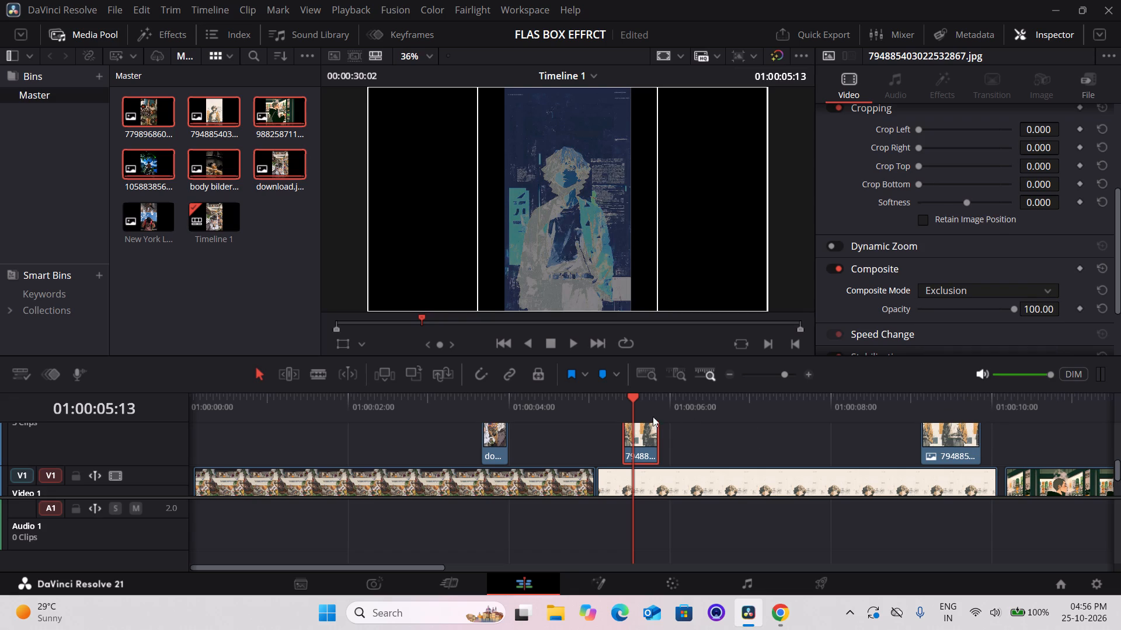
# Crop the Exclusion overlay to a box around the face: left about 167, right 153, top 272, bottom 420.5.
pyautogui.moveTo(921, 184); pyautogui.dragTo(925, 184)
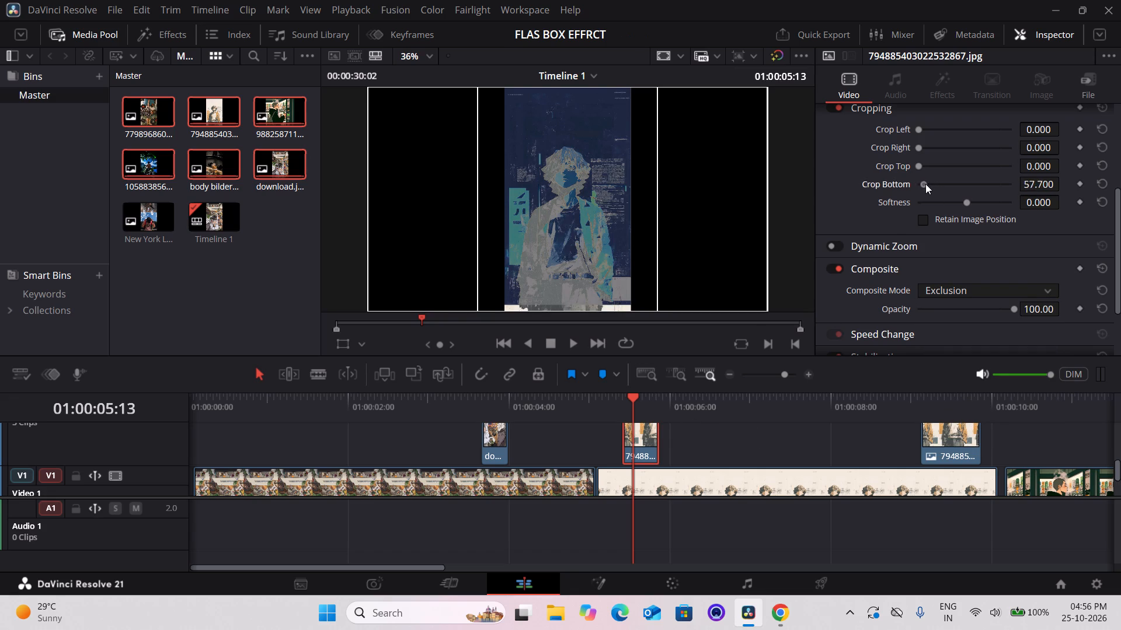
pyautogui.moveTo(925, 184); pyautogui.dragTo(955, 182)
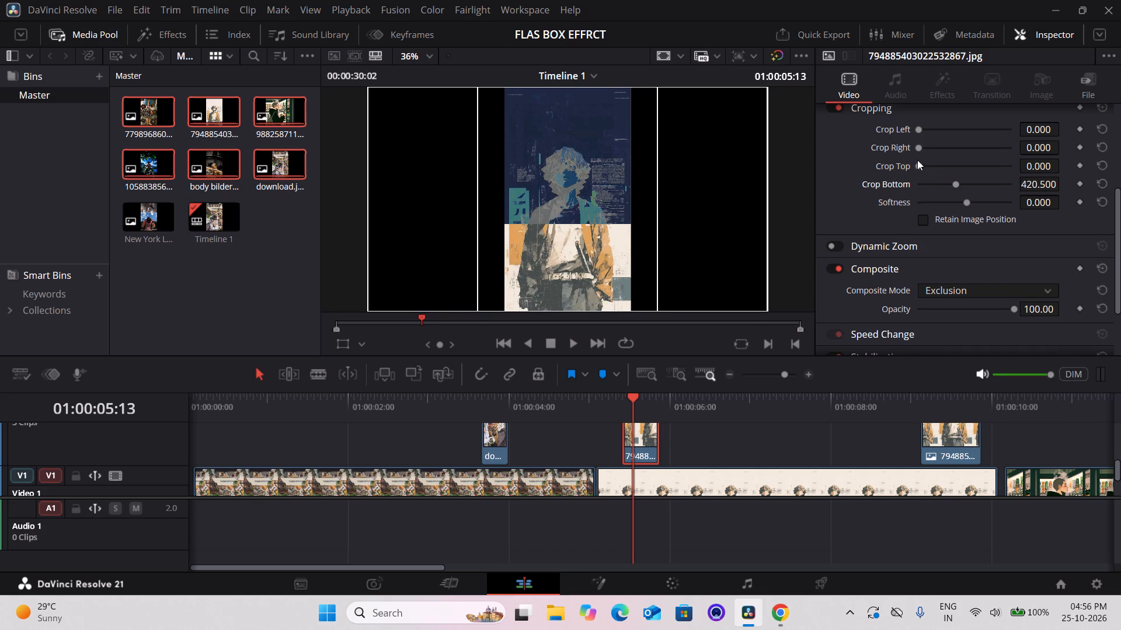
pyautogui.moveTo(917, 148); pyautogui.dragTo(942, 147)
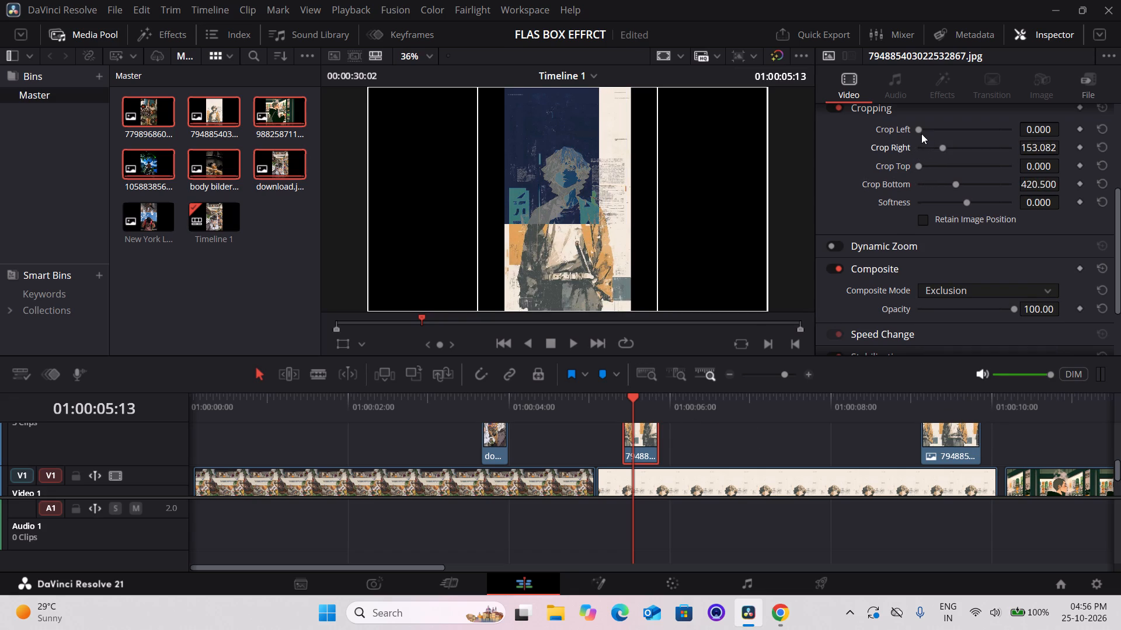
pyautogui.moveTo(918, 129); pyautogui.dragTo(944, 128)
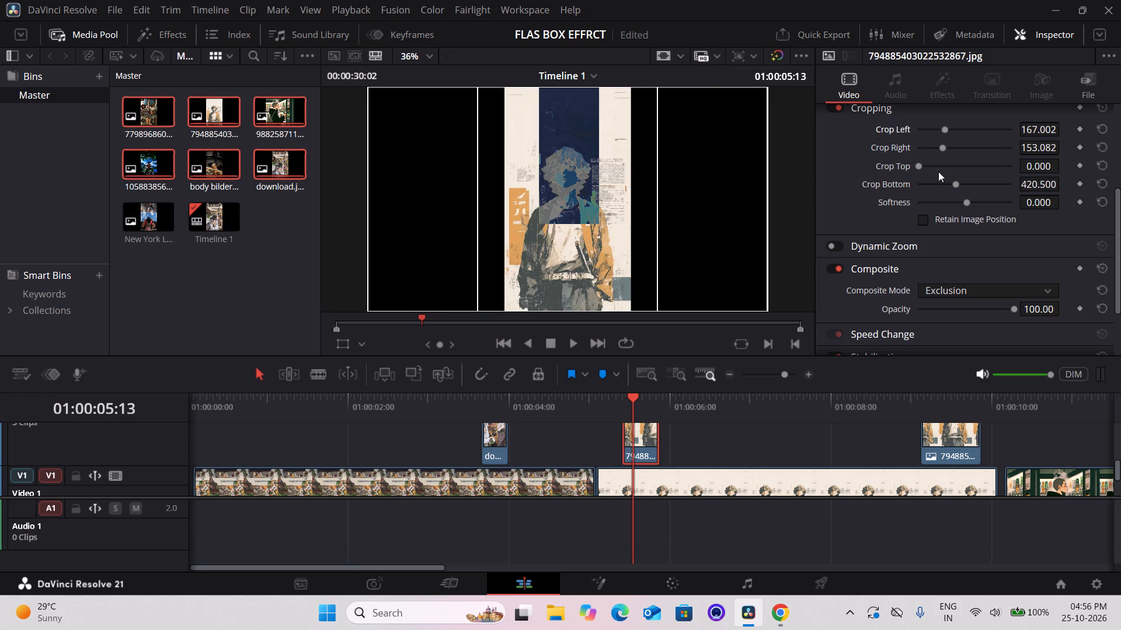
pyautogui.moveTo(918, 162); pyautogui.dragTo(942, 163)
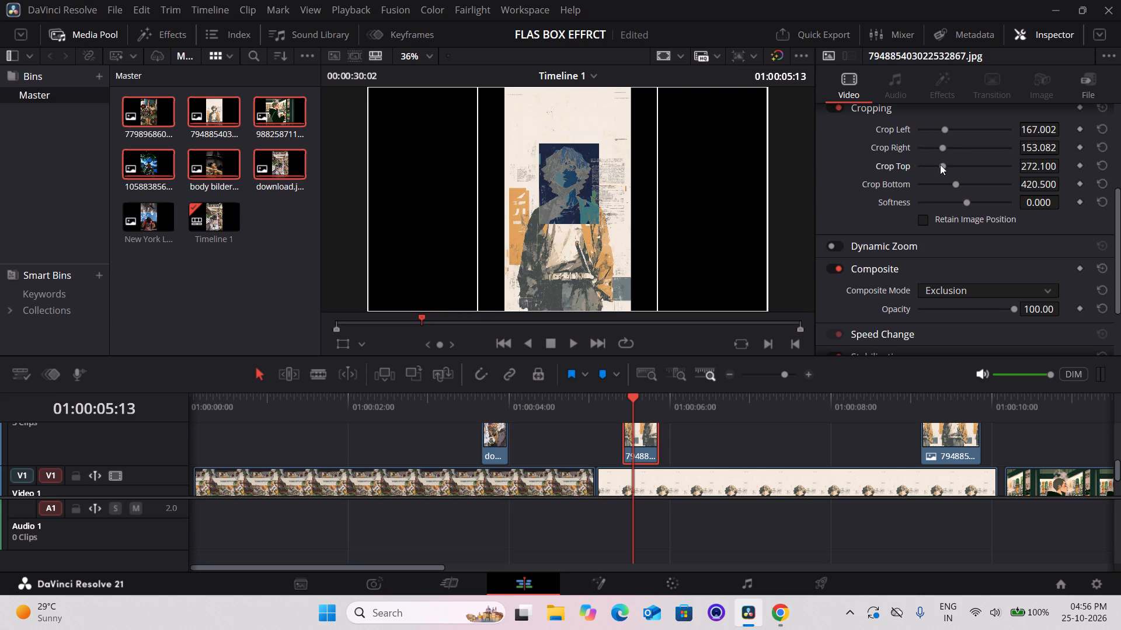
# Tighten the Exclusion overlay's face box to crop bottom 544.1, right about 190 and left about 181, with Position X at 30.
pyautogui.moveTo(955, 184); pyautogui.dragTo(966, 177)
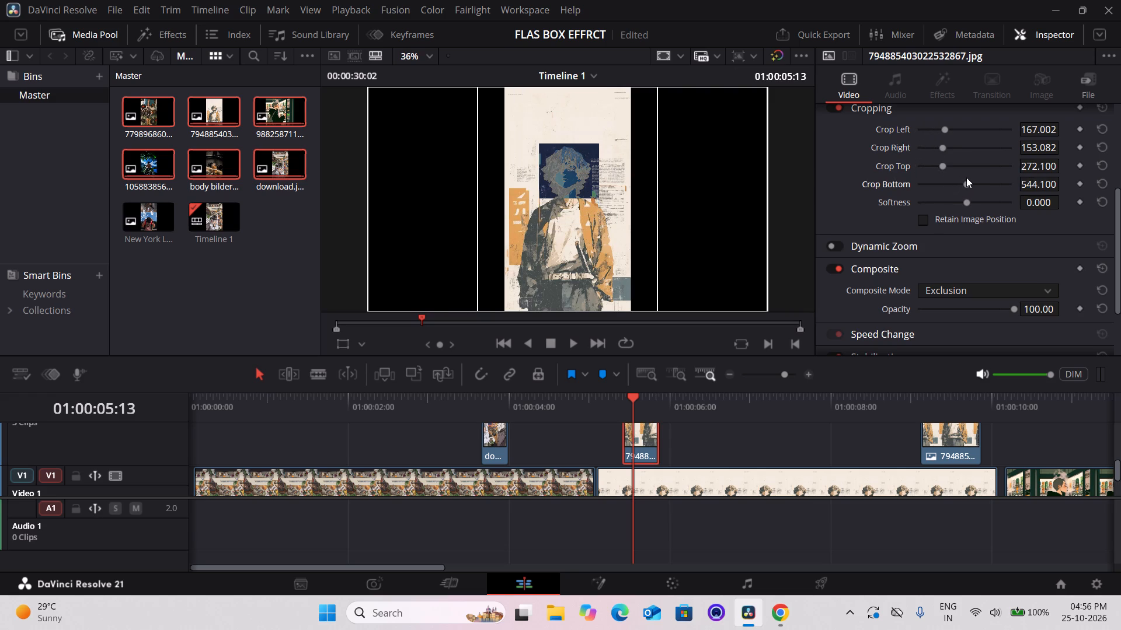
pyautogui.scroll(2, 962, 177)
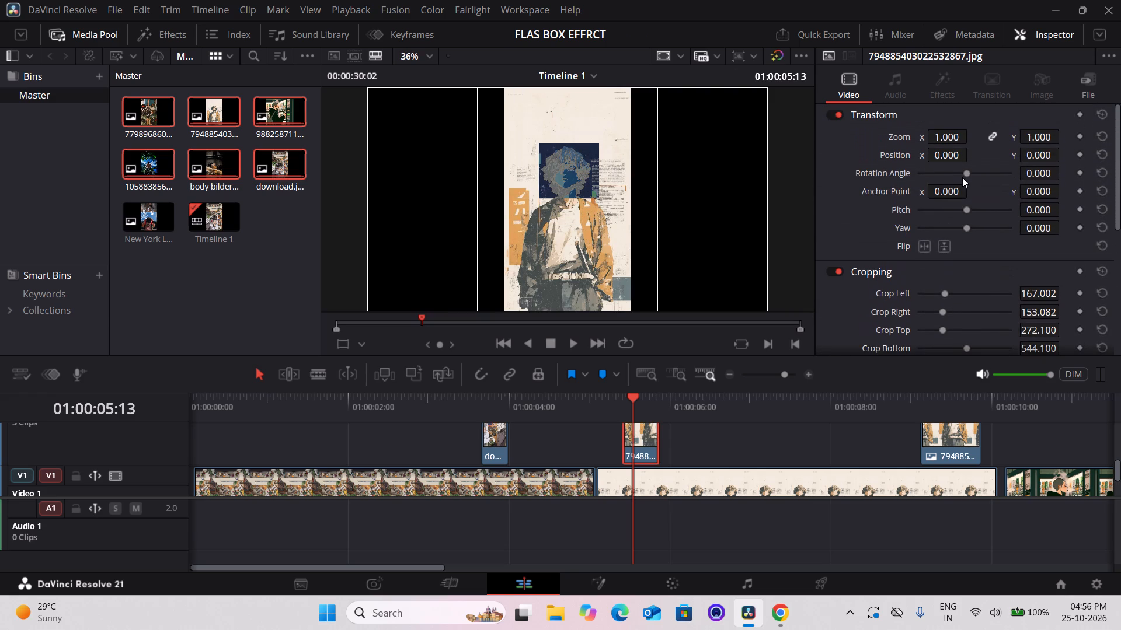
pyautogui.scroll(1, 962, 177)
pyautogui.moveTo(944, 158); pyautogui.dragTo(965, 156)
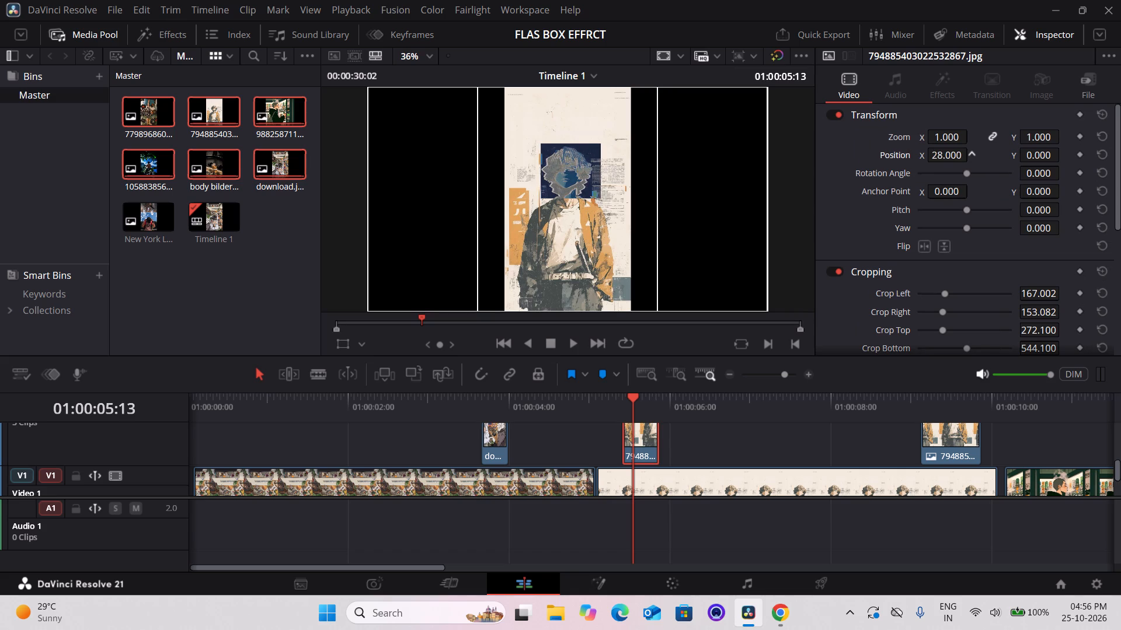
pyautogui.moveTo(965, 156); pyautogui.dragTo(966, 156)
pyautogui.scroll(-1, 929, 307)
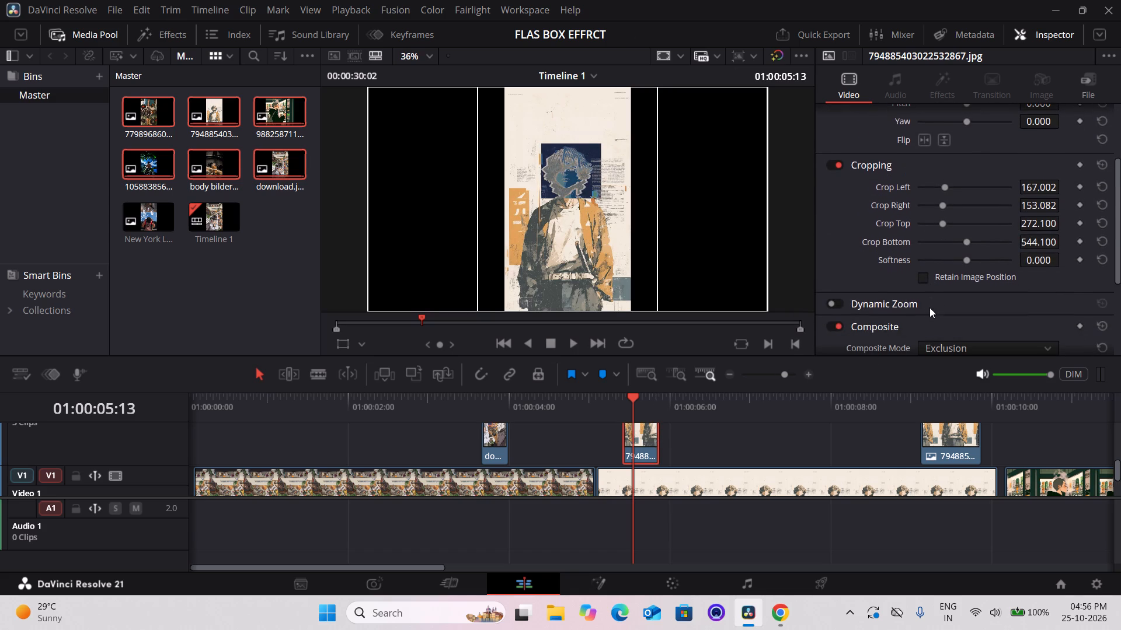
pyautogui.scroll(-1, 929, 307)
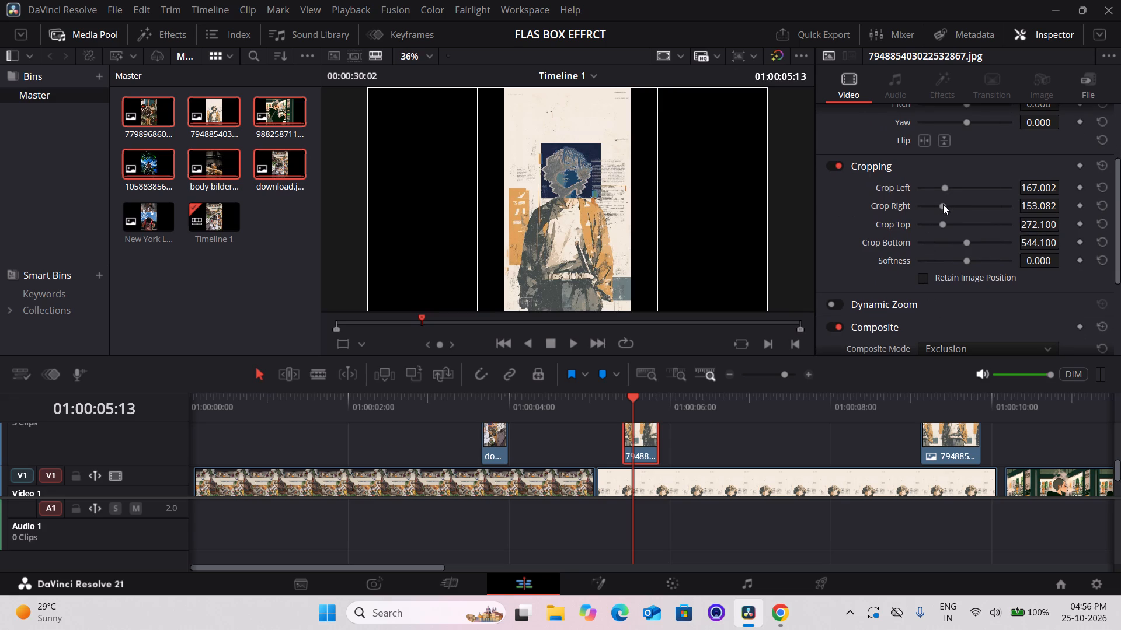
pyautogui.moveTo(942, 205); pyautogui.dragTo(948, 204)
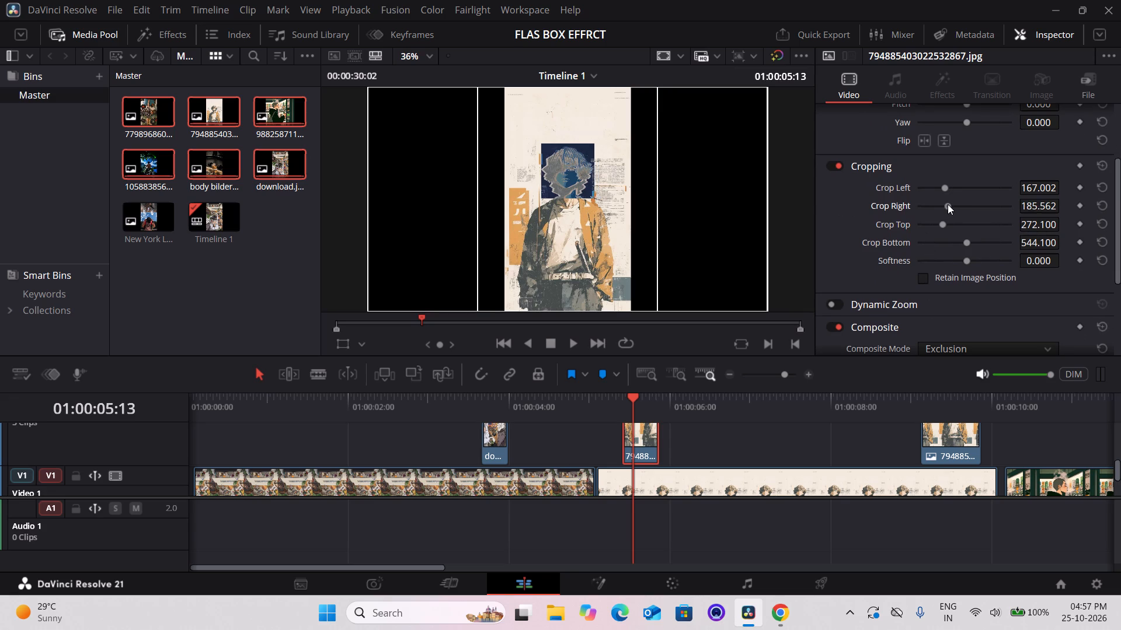
pyautogui.moveTo(948, 204); pyautogui.dragTo(948, 204)
pyautogui.moveTo(941, 185); pyautogui.dragTo(946, 185)
# Nudge the cropped Exclusion overlay sideways by setting its Position X to 39.
pyautogui.scroll(1, 944, 187)
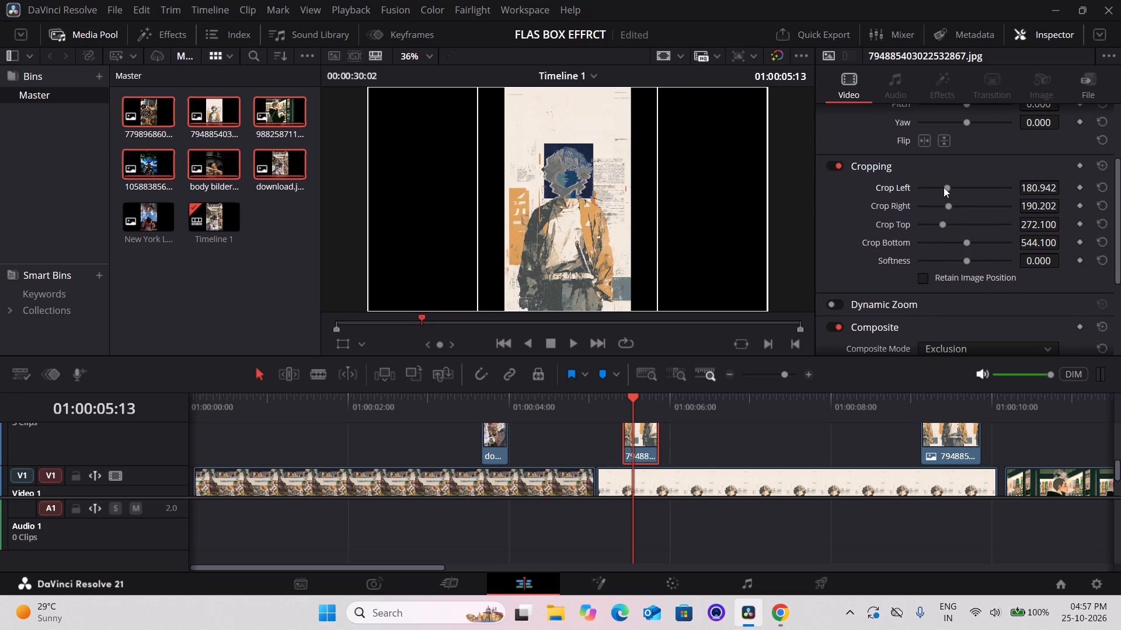
pyautogui.scroll(3, 944, 187)
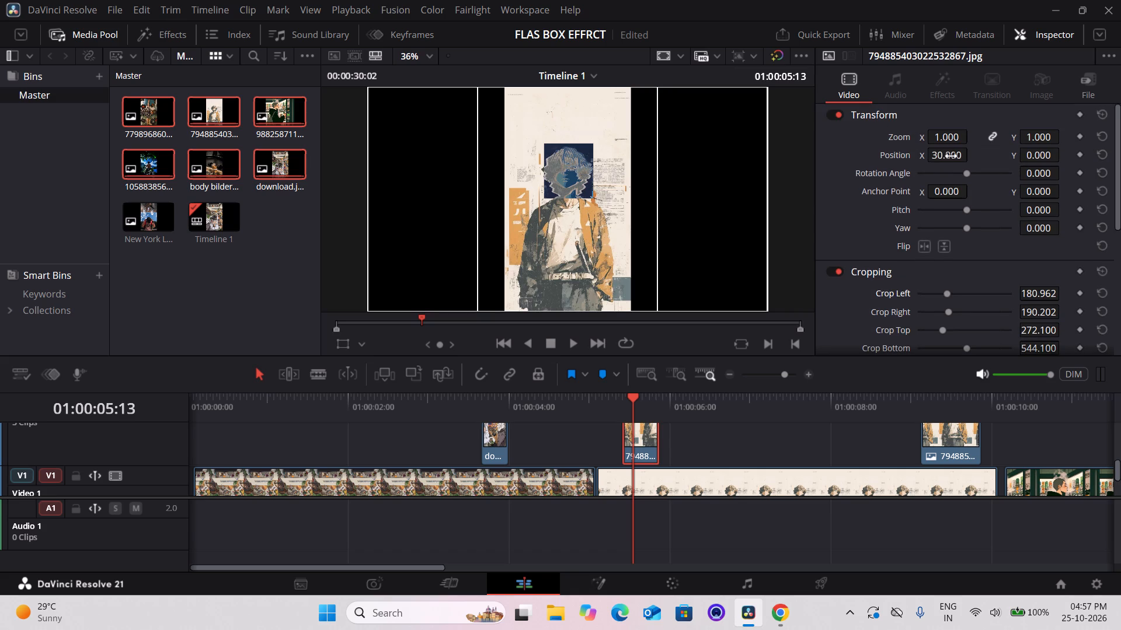
pyautogui.moveTo(951, 159); pyautogui.dragTo(967, 158)
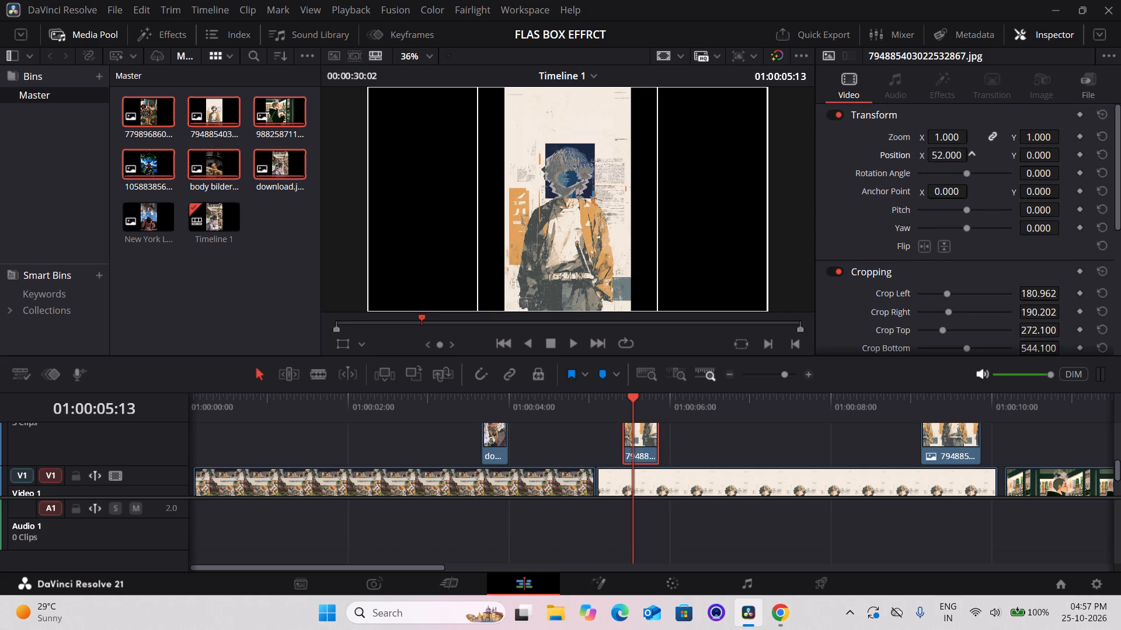
pyautogui.moveTo(967, 158); pyautogui.dragTo(958, 158)
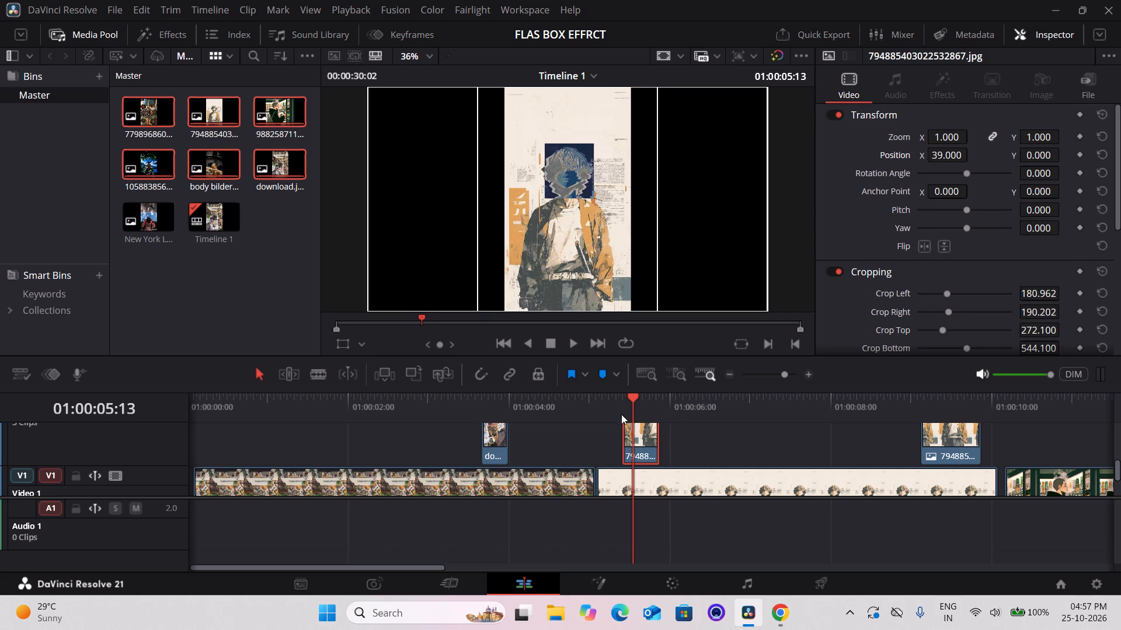
# Play briefly through the Exclusion overlay, then trim its end so only about six frames remain.
pyautogui.click(611, 395)
pyautogui.press('space')
pyautogui.press('space')
pyautogui.moveTo(657, 435); pyautogui.dragTo(652, 436)
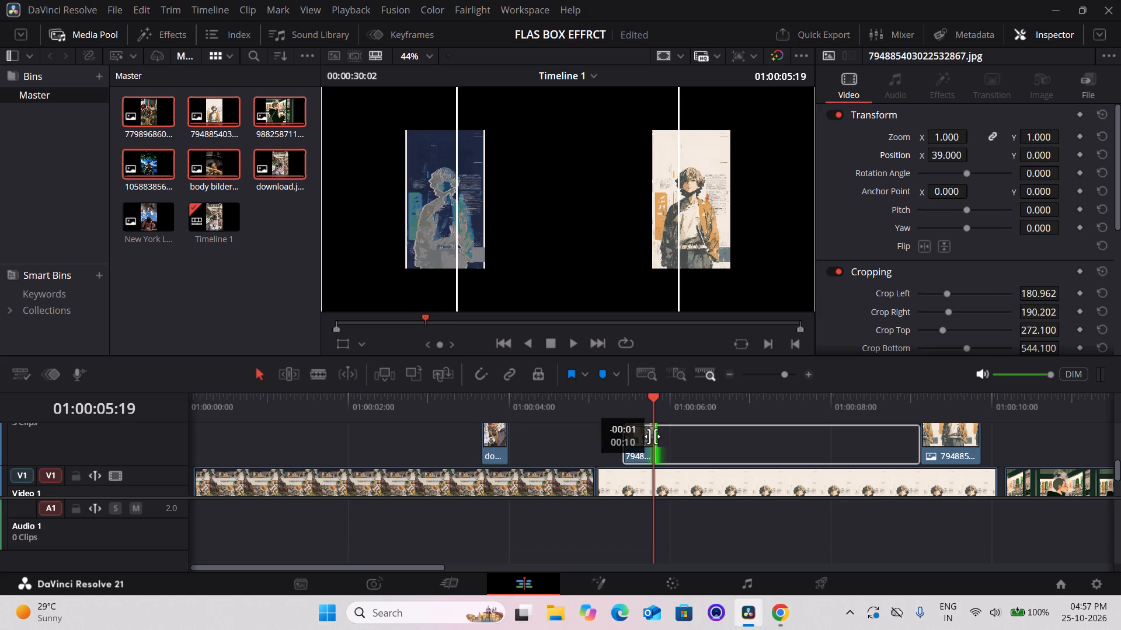
pyautogui.moveTo(652, 436); pyautogui.dragTo(639, 439)
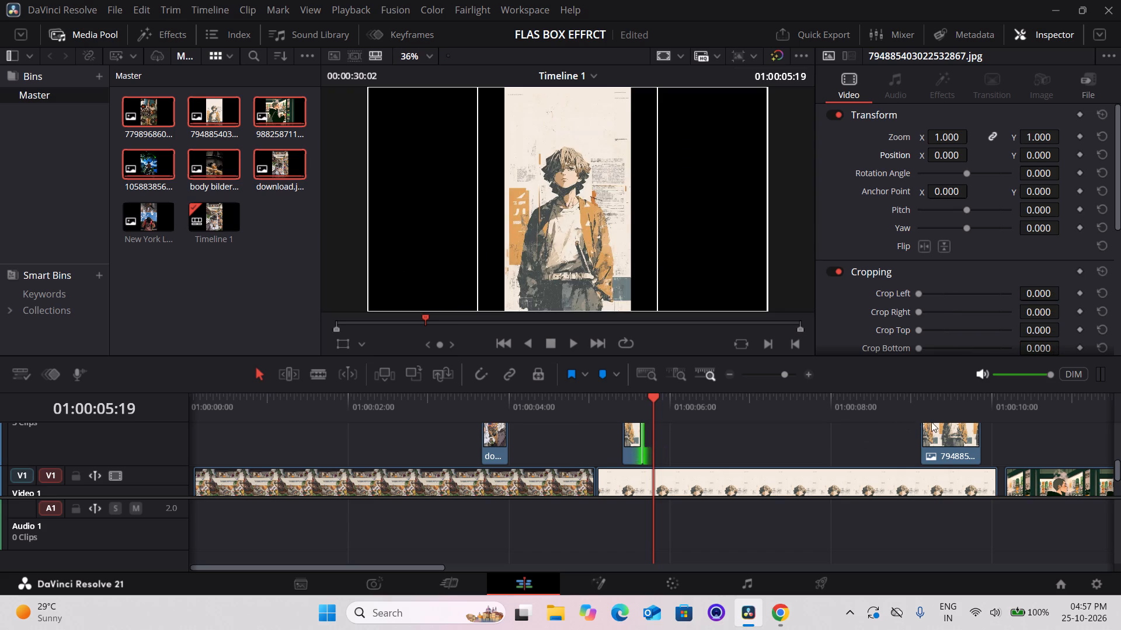
# Move the last Video 2 piece back near the short overlay so it starts at about 01:00:05:18.
pyautogui.moveTo(945, 423); pyautogui.dragTo(707, 439)
pyautogui.moveTo(707, 439); pyautogui.dragTo(681, 448)
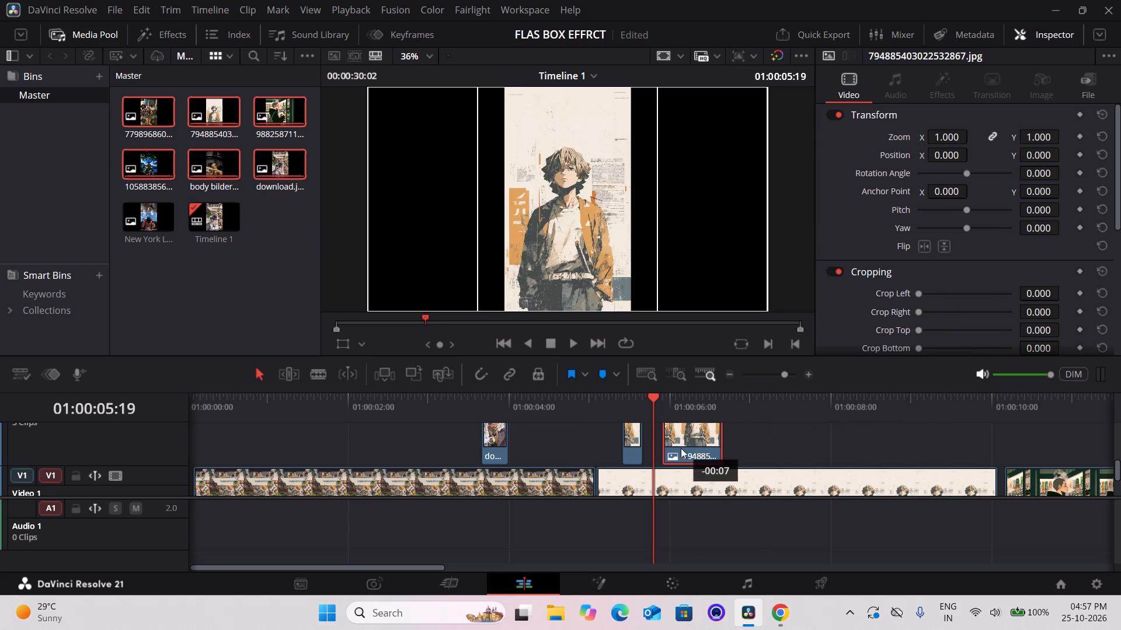
pyautogui.moveTo(681, 448); pyautogui.dragTo(670, 450)
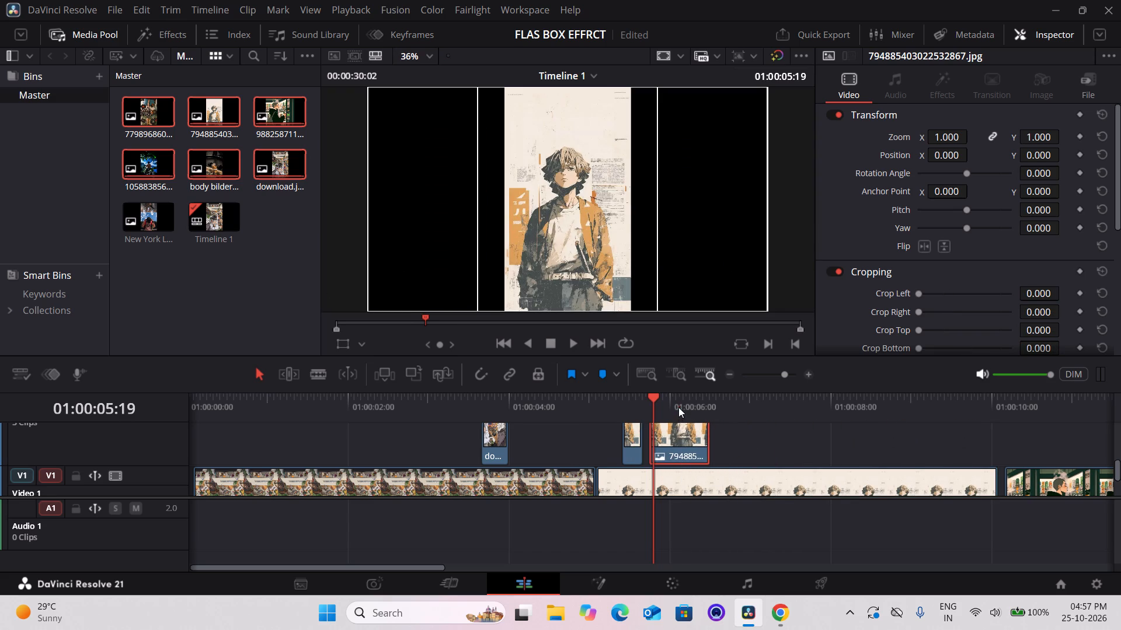
# Set the composite mode of the repositioned Video 2 piece at 01:00:06:03 to Hard Mix.
pyautogui.click(679, 405)
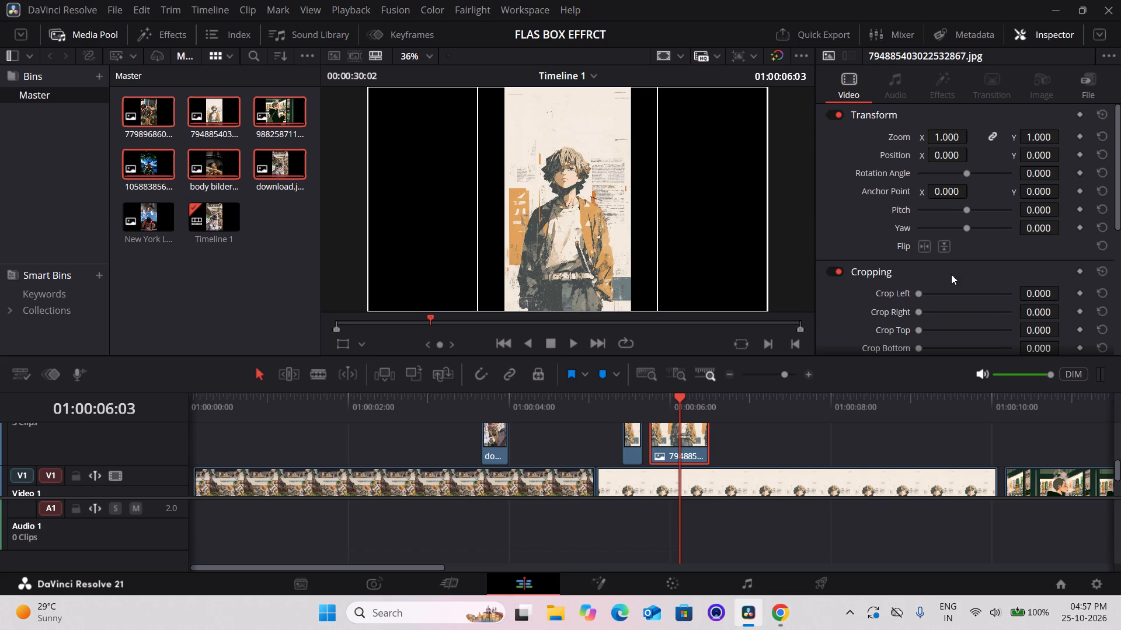
pyautogui.scroll(-1, 976, 307)
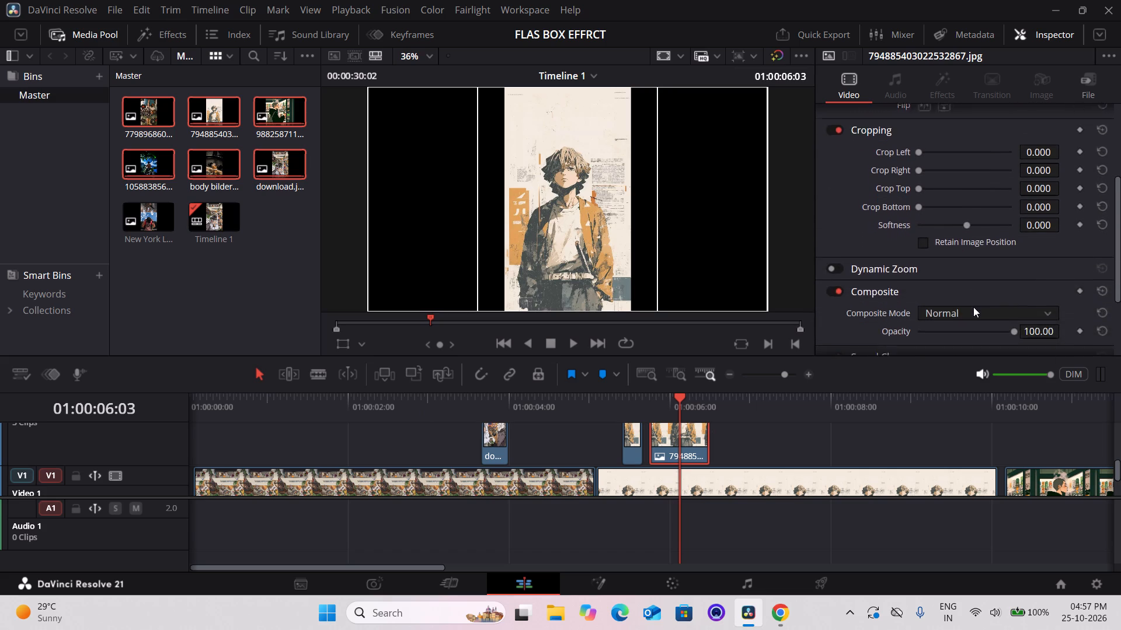
pyautogui.scroll(-1, 973, 307)
pyautogui.click(973, 306)
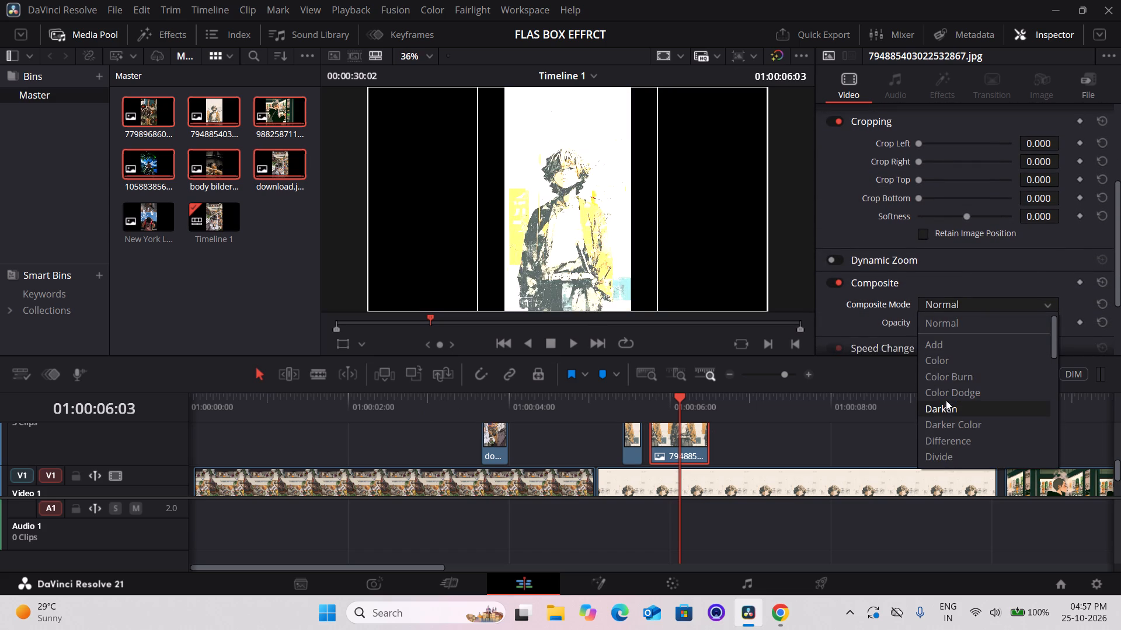
pyautogui.scroll(-1, 946, 402)
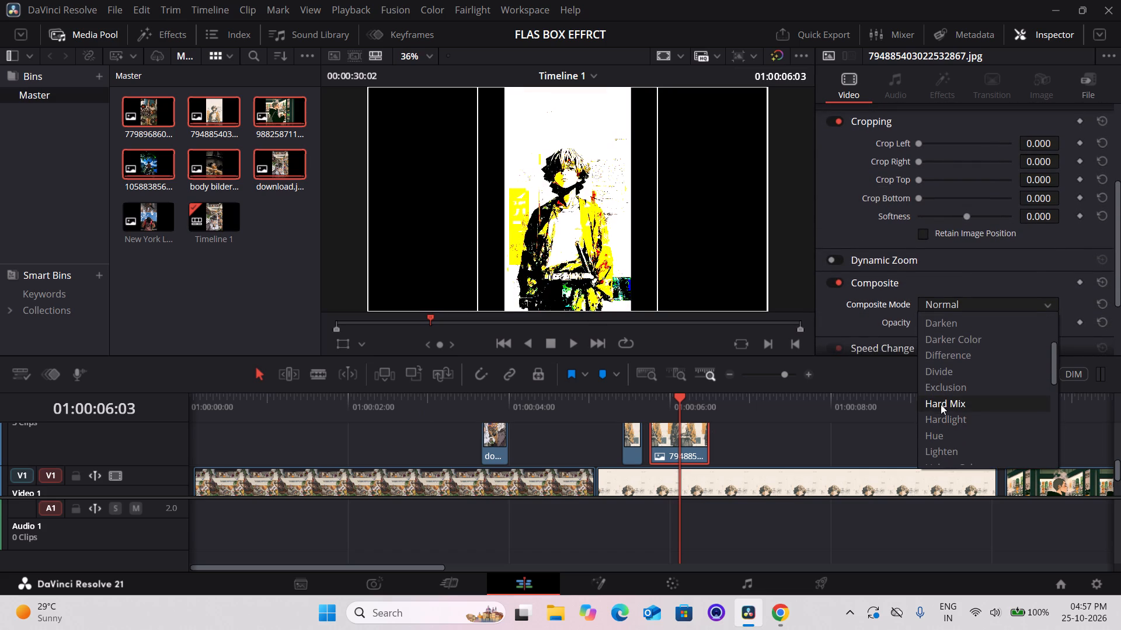
pyautogui.click(941, 404)
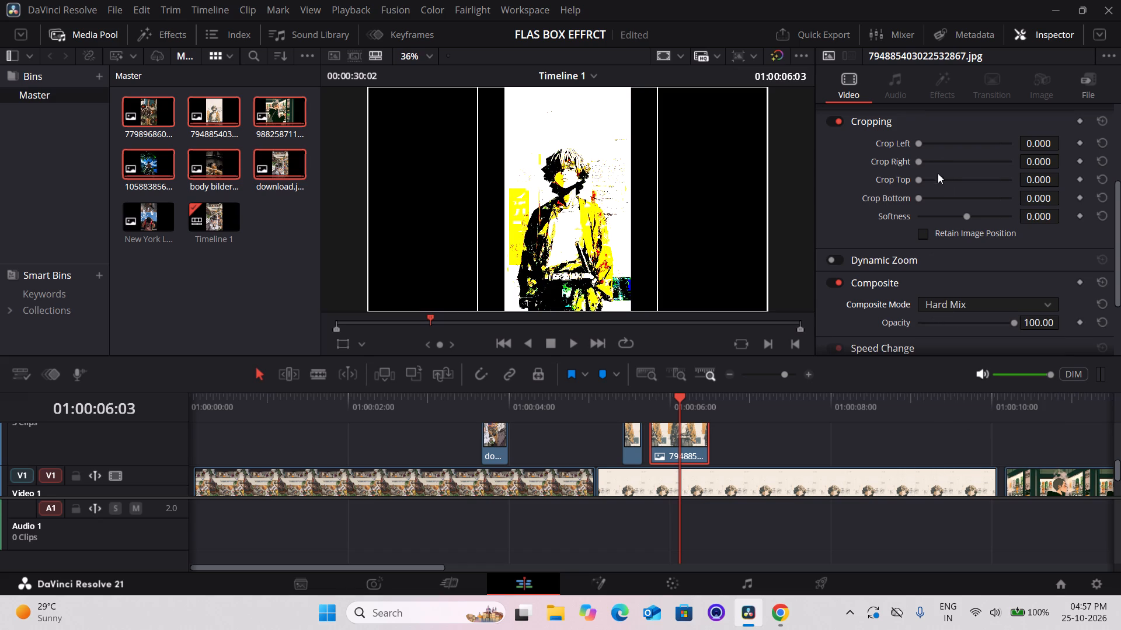
# Crop the Hard Mix piece to a narrow box over the lower torso: left about 241, right 255, top 569, bottom 0.
pyautogui.moveTo(920, 197); pyautogui.dragTo(949, 191)
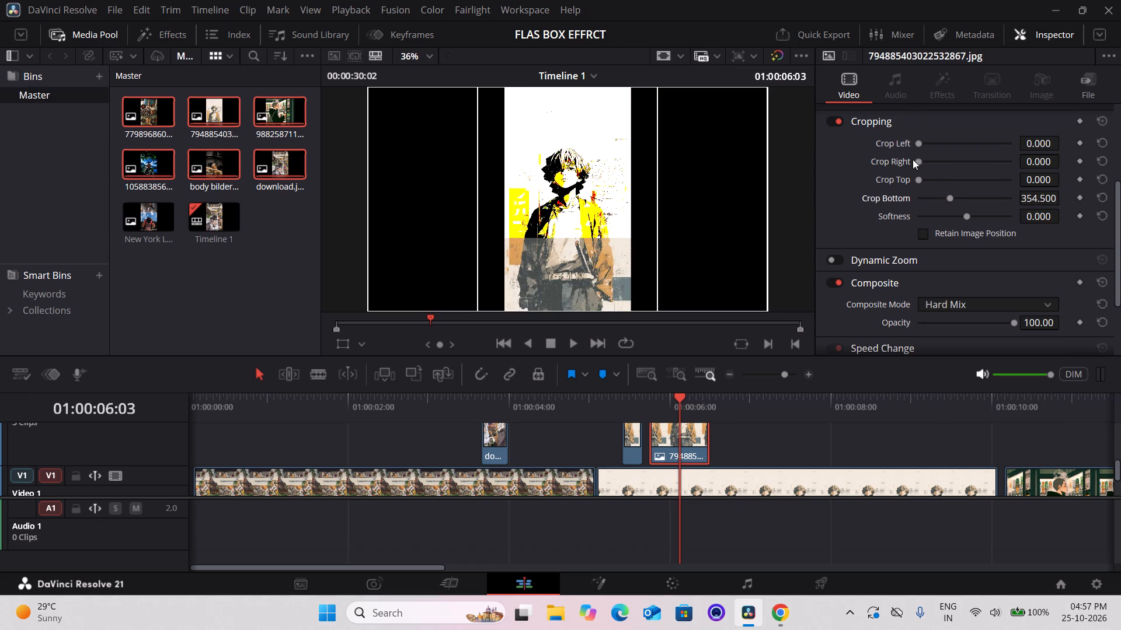
pyautogui.moveTo(917, 158); pyautogui.dragTo(945, 160)
pyautogui.moveTo(915, 144); pyautogui.dragTo(942, 145)
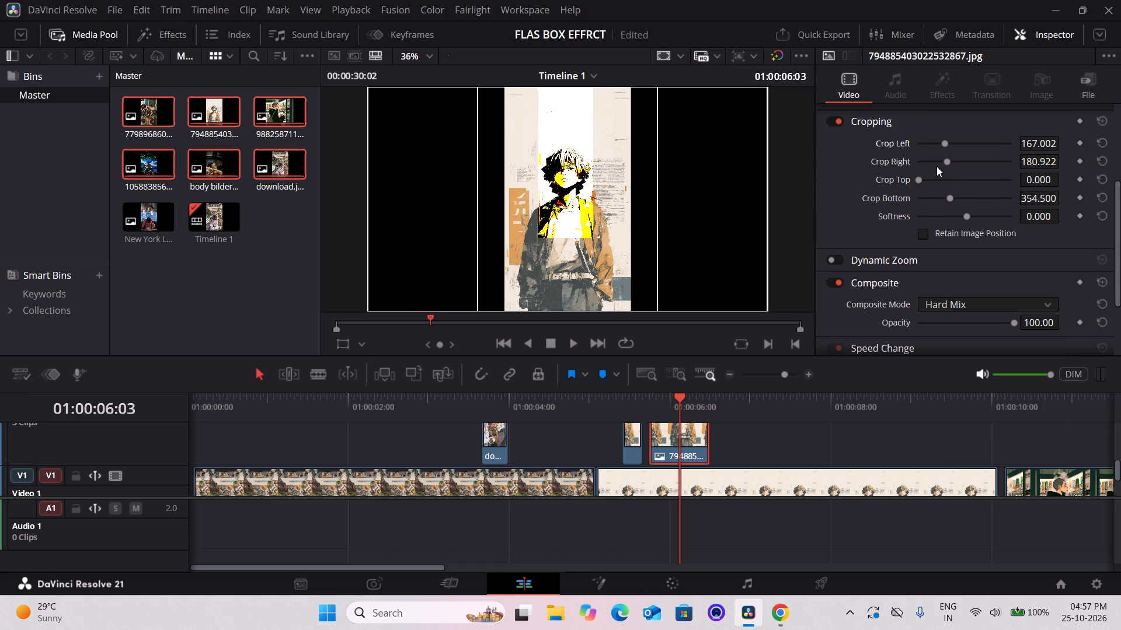
pyautogui.moveTo(953, 195); pyautogui.dragTo(934, 196)
pyautogui.moveTo(915, 177); pyautogui.dragTo(944, 177)
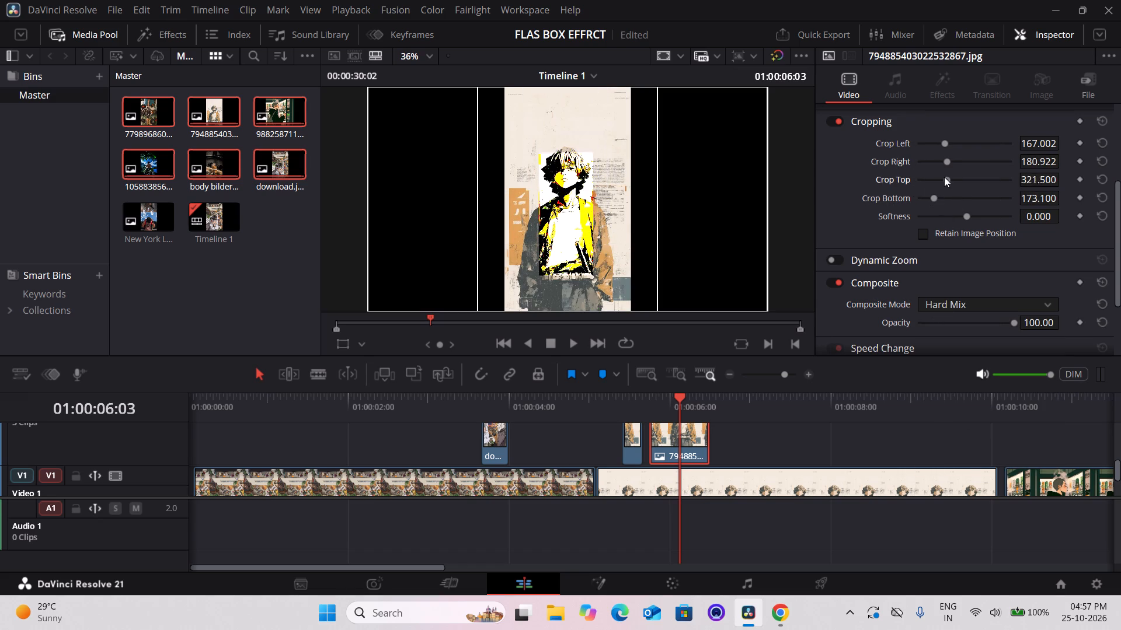
pyautogui.moveTo(944, 177); pyautogui.dragTo(971, 176)
pyautogui.moveTo(931, 197); pyautogui.dragTo(937, 195)
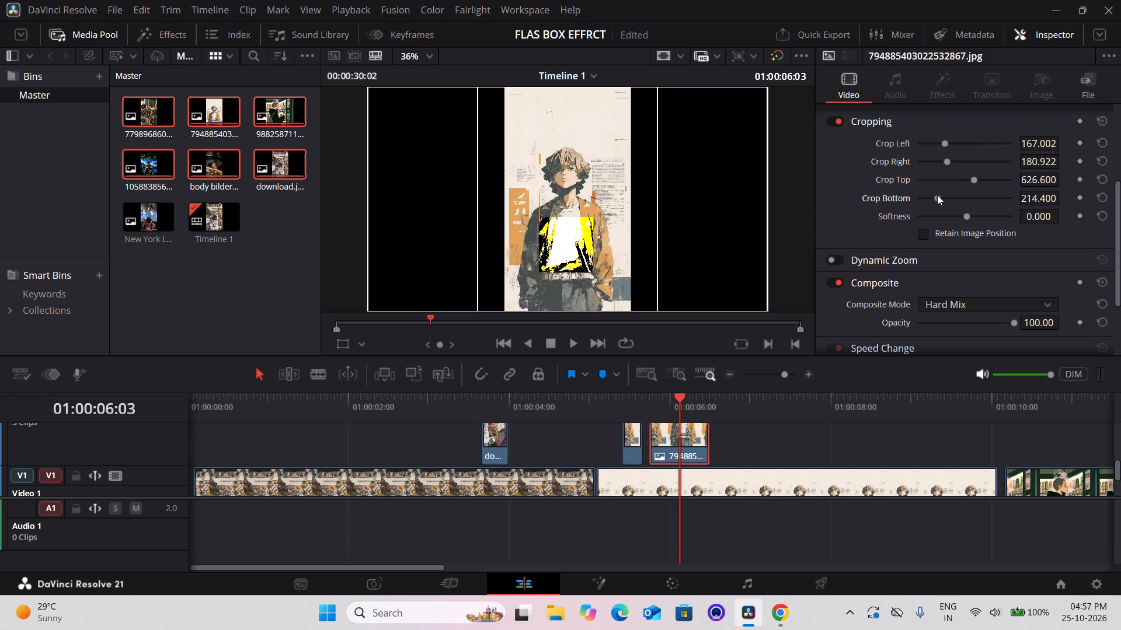
pyautogui.moveTo(937, 195); pyautogui.dragTo(917, 204)
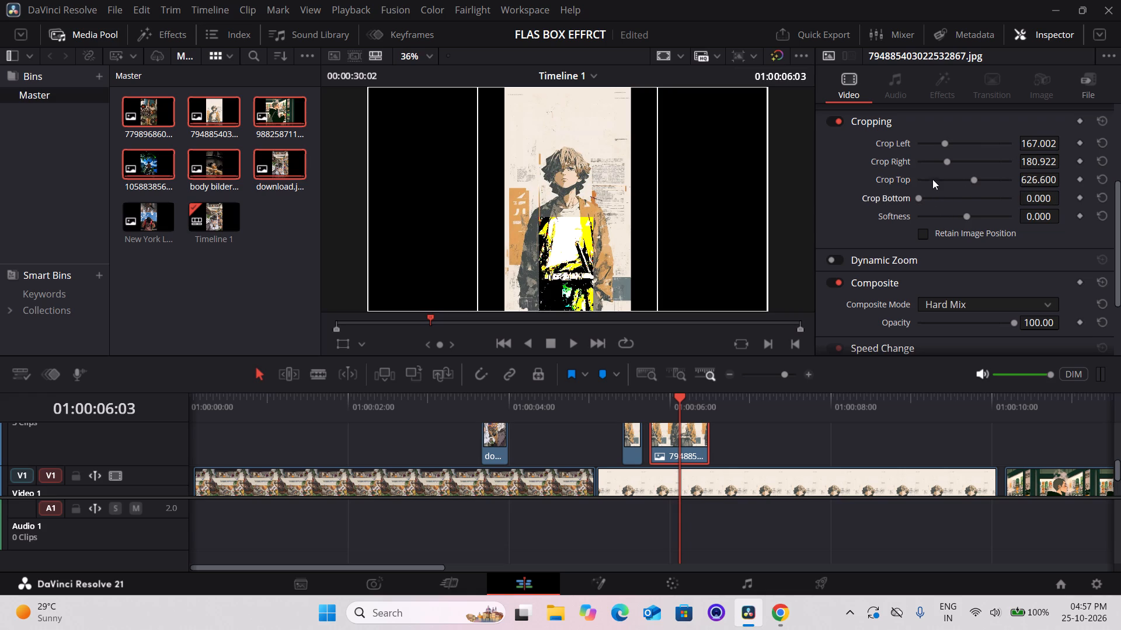
pyautogui.click(971, 179)
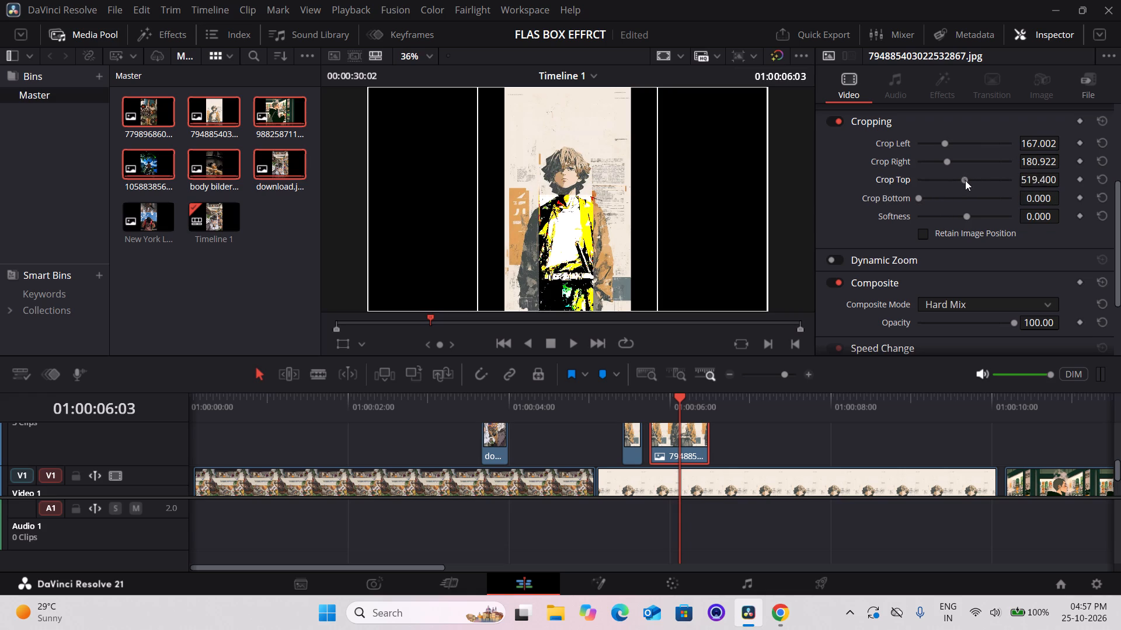
pyautogui.moveTo(946, 159); pyautogui.dragTo(952, 159)
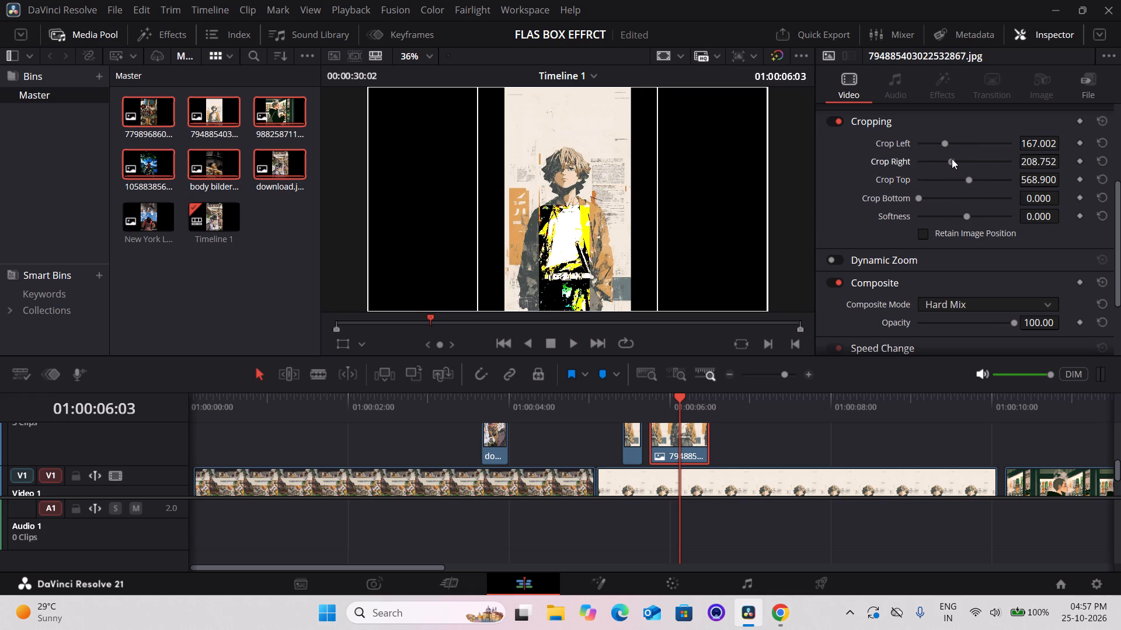
pyautogui.moveTo(952, 159); pyautogui.dragTo(958, 159)
pyautogui.moveTo(941, 141); pyautogui.dragTo(949, 141)
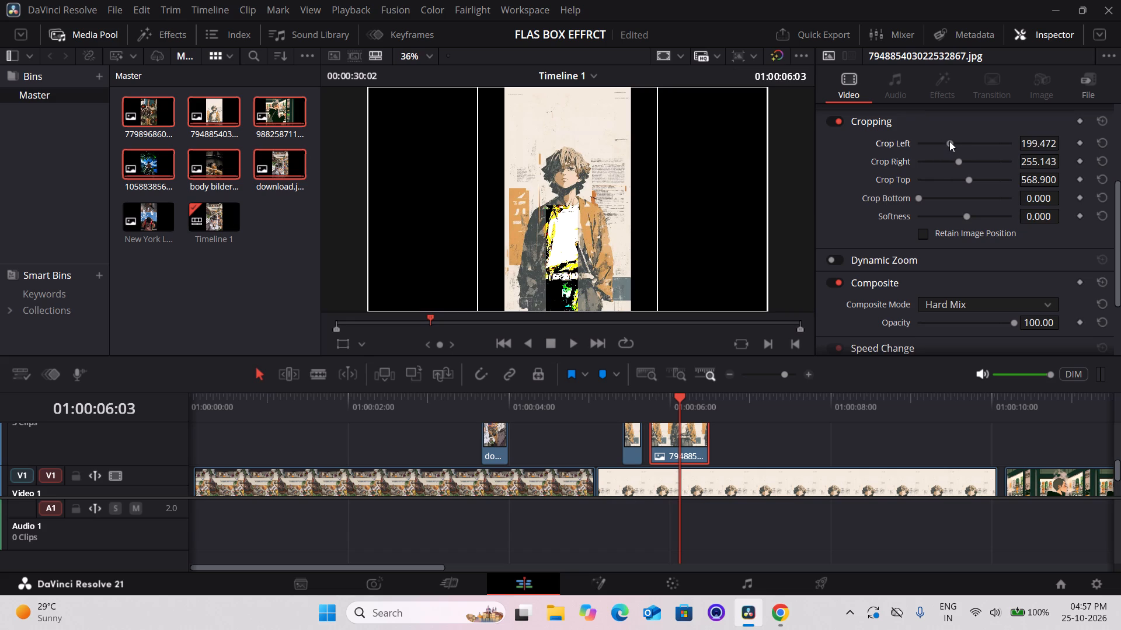
pyautogui.moveTo(949, 141); pyautogui.dragTo(956, 142)
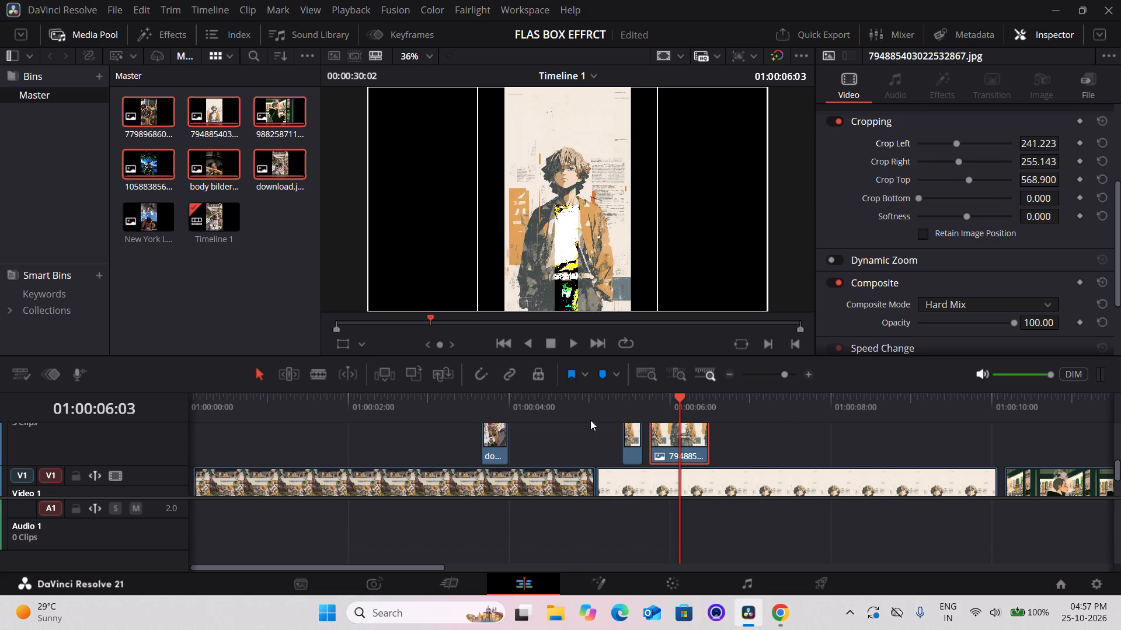
# Split the Hard Mix piece at about 01:00:06:00 and move the remainder along Video 2 to start at about 01:00:06:05.
pyautogui.click(709, 437)
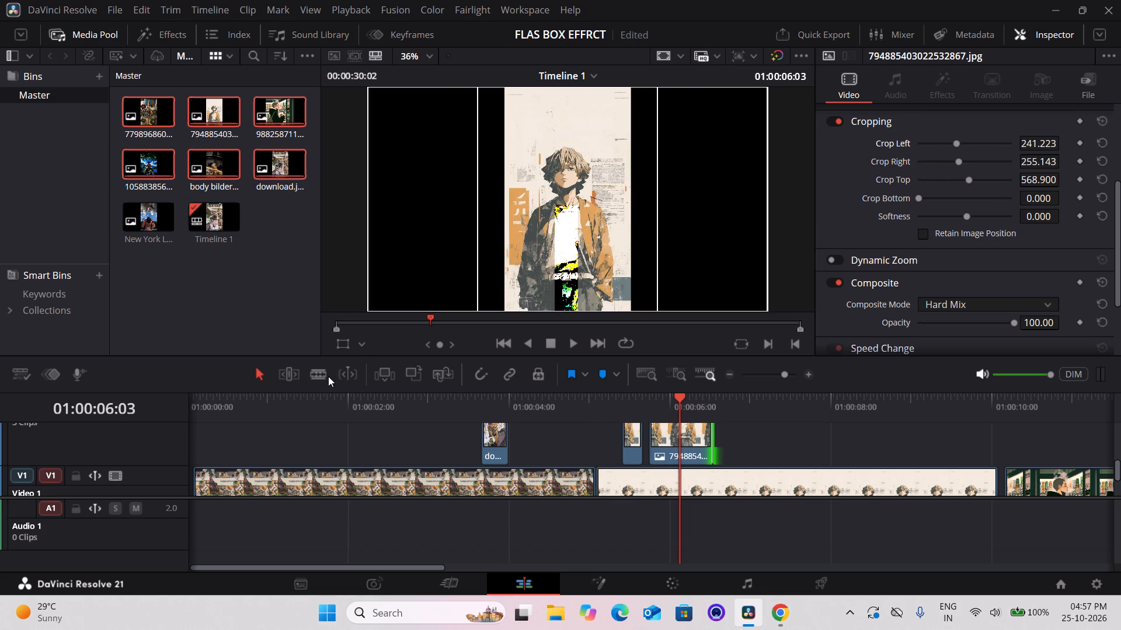
pyautogui.click(329, 376)
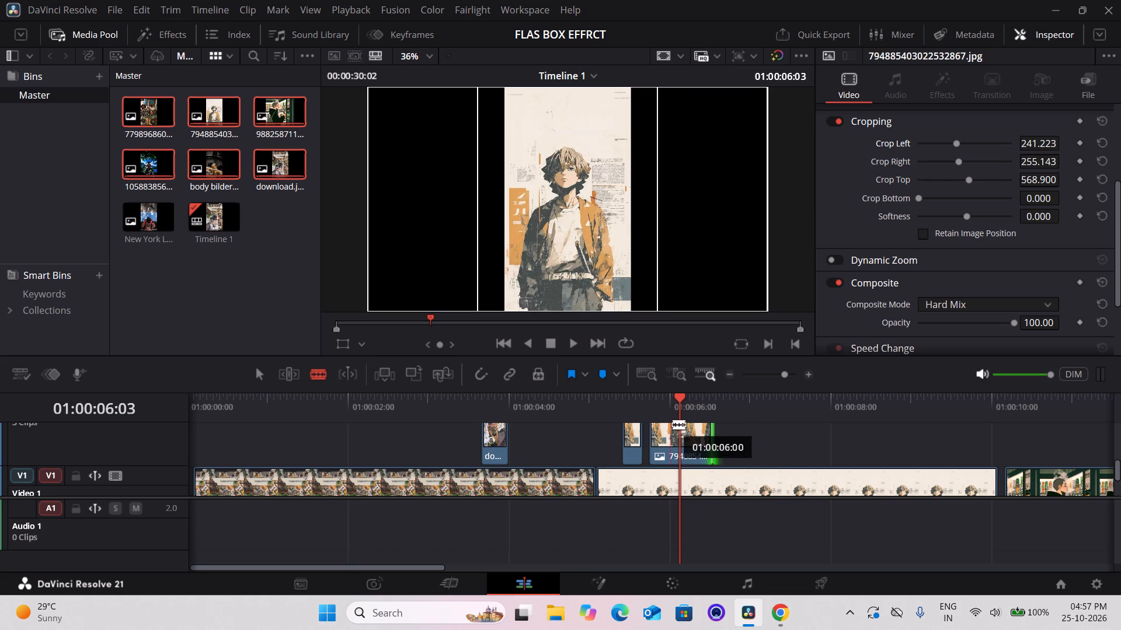
pyautogui.click(672, 423)
pyautogui.click(262, 370)
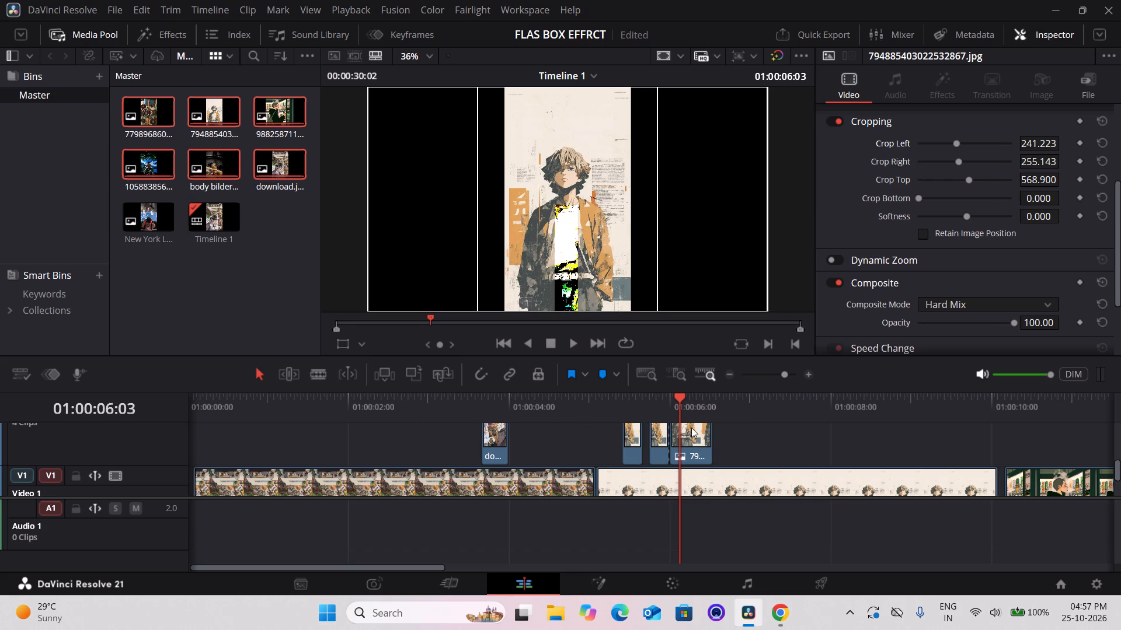
pyautogui.moveTo(692, 439); pyautogui.dragTo(709, 436)
pyautogui.moveTo(656, 448); pyautogui.dragTo(653, 447)
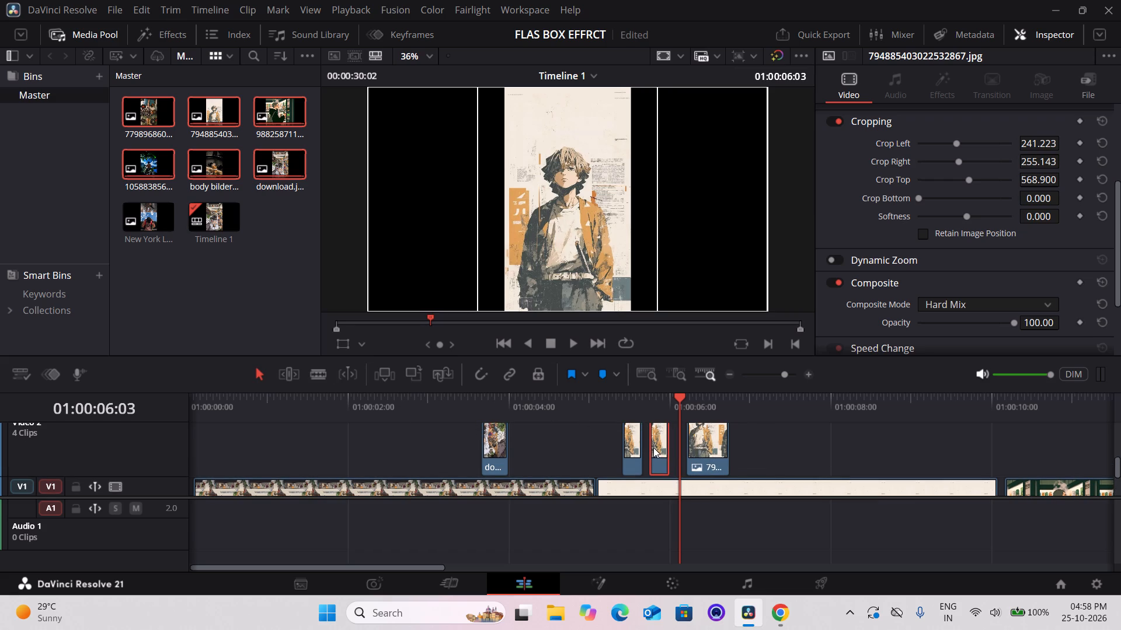
# Move the last Video 2 piece earlier so it starts at about 01:00:06:02, just after the Hard Mix piece.
pyautogui.moveTo(653, 447); pyautogui.dragTo(650, 449)
pyautogui.click(705, 444)
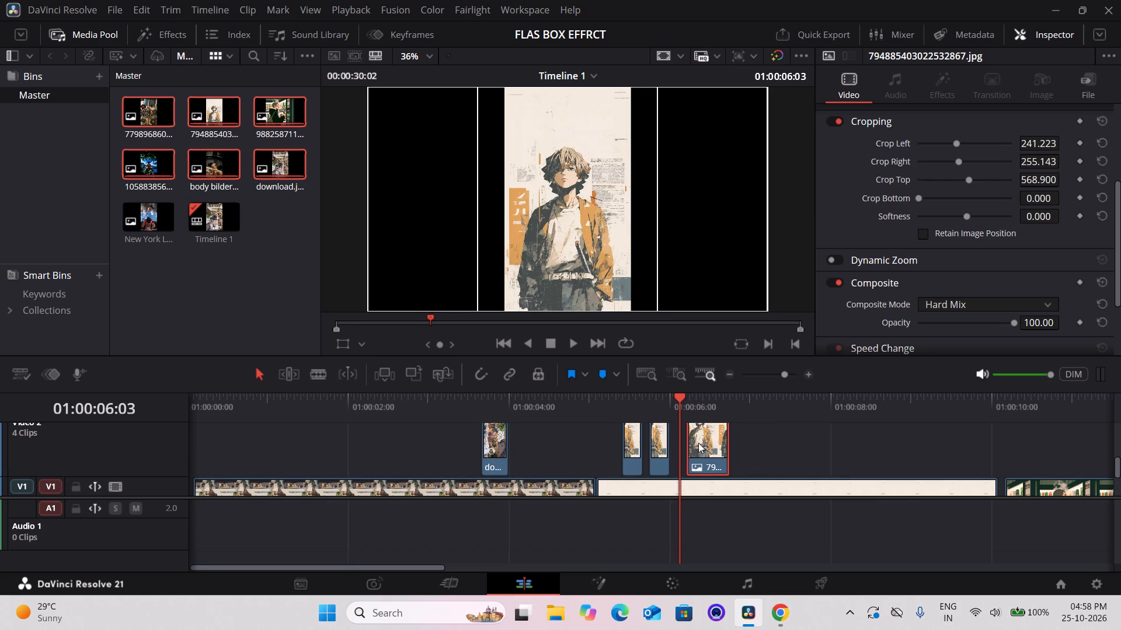
pyautogui.moveTo(689, 452); pyautogui.dragTo(700, 447)
pyautogui.moveTo(712, 443); pyautogui.dragTo(687, 443)
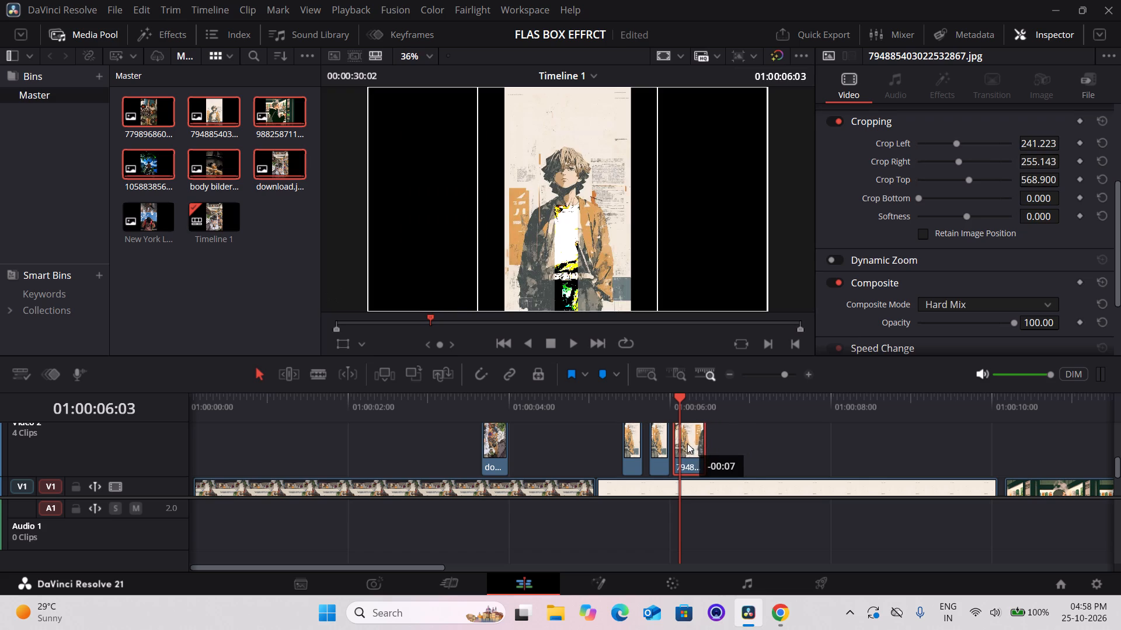
pyautogui.moveTo(687, 443); pyautogui.dragTo(690, 444)
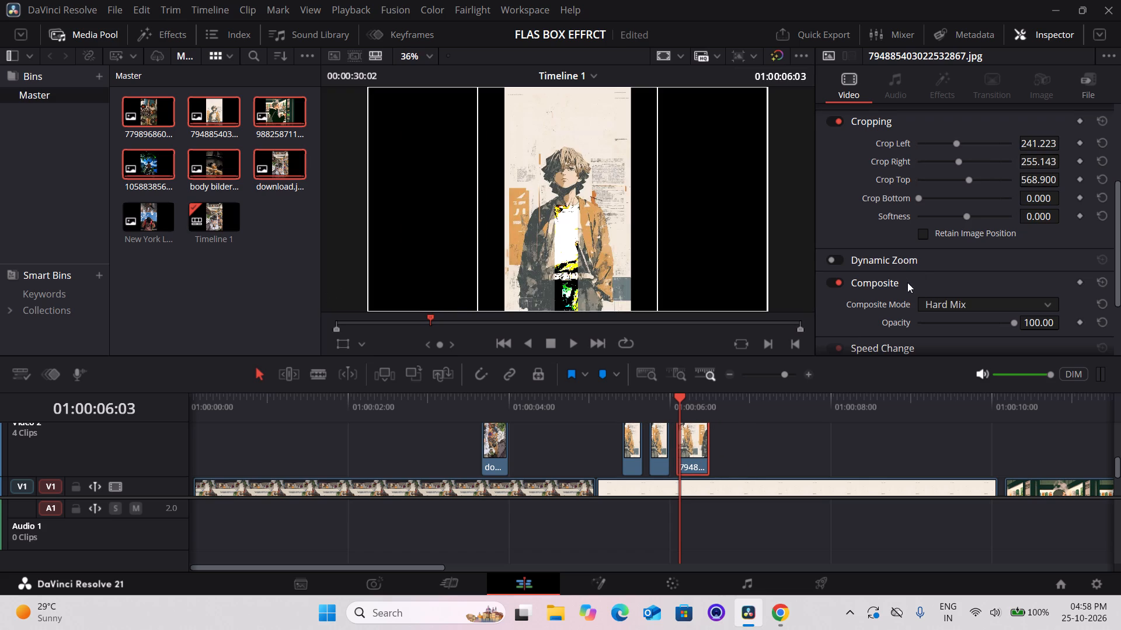
# Set the composite mode of the last Video 2 piece to Exclusion.
pyautogui.click(955, 304)
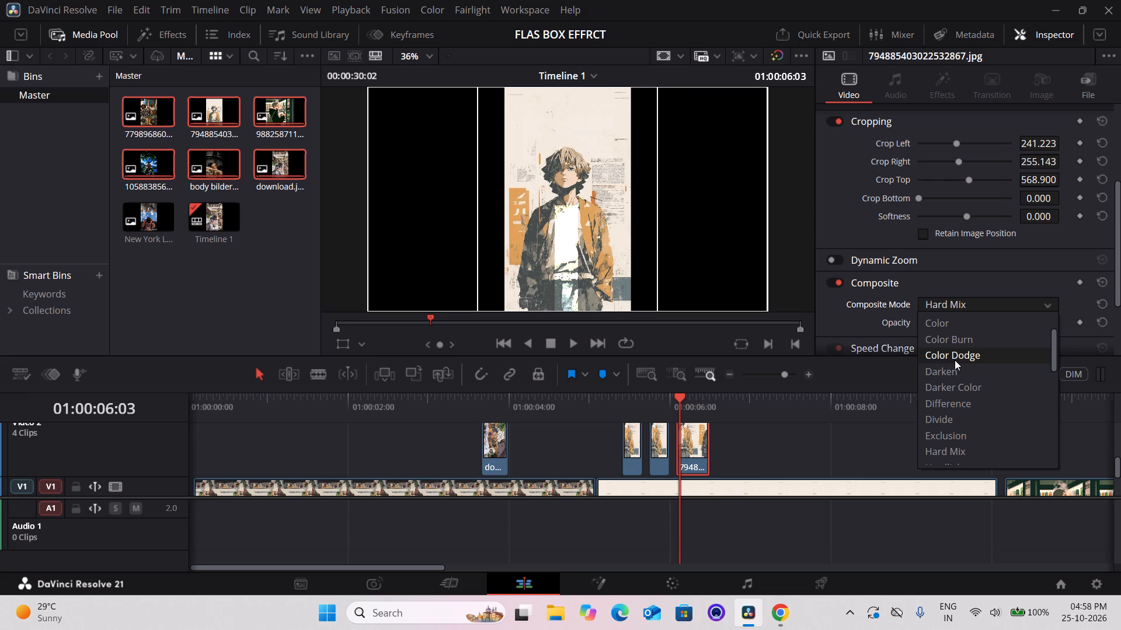
pyautogui.click(955, 432)
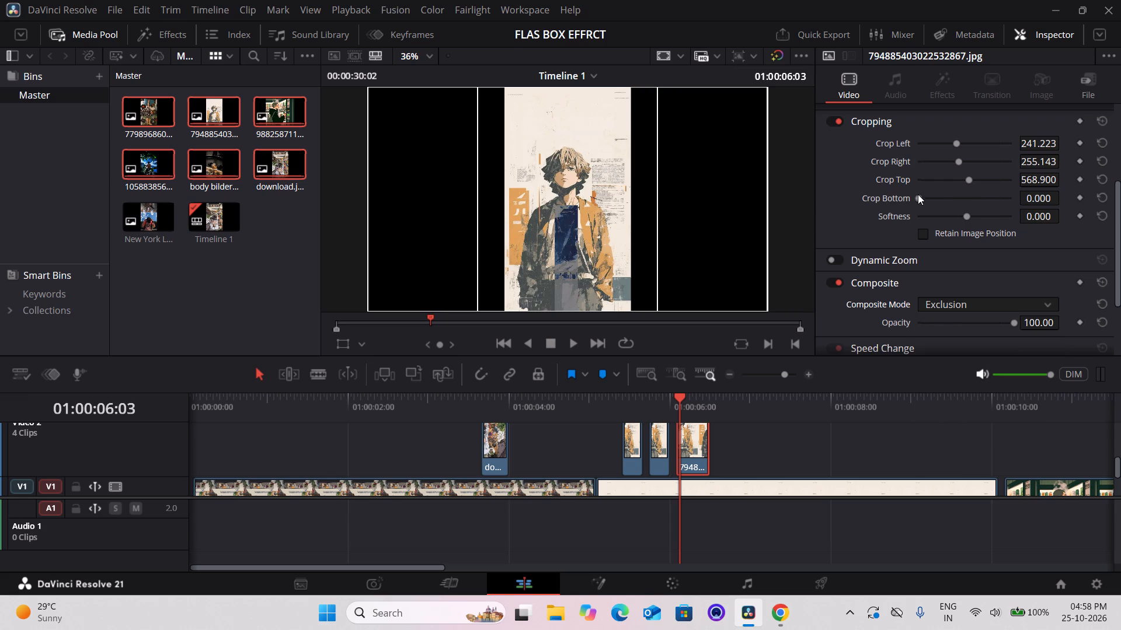
# Crop the Exclusion piece to a box around the head: left about 167, right 181, top 280, bottom 511.
pyautogui.moveTo(918, 198); pyautogui.dragTo(946, 194)
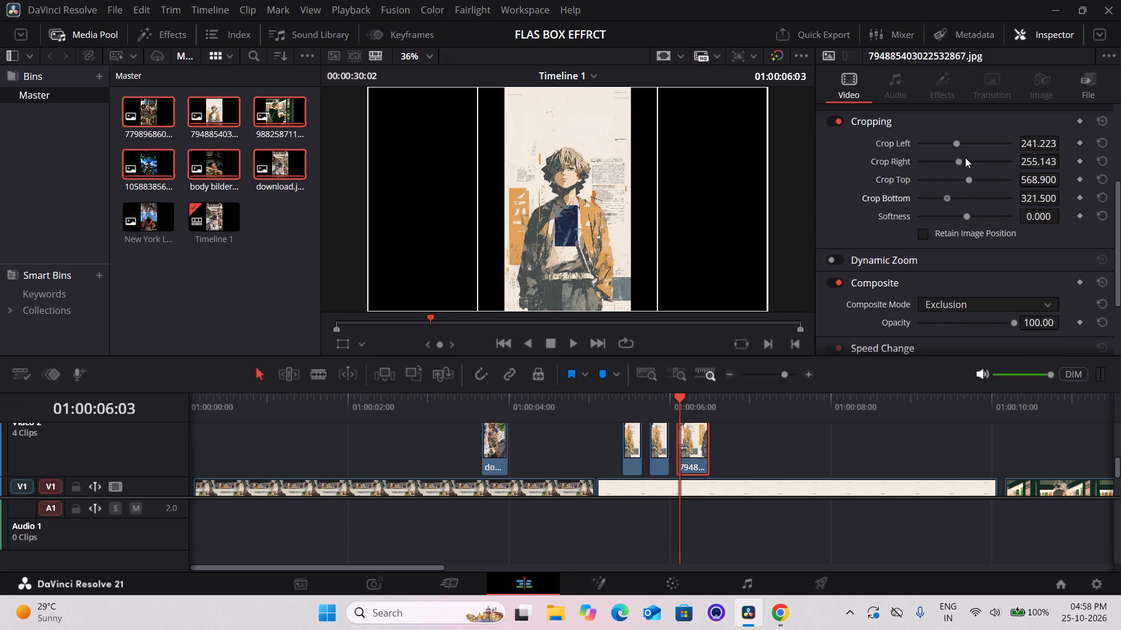
pyautogui.moveTo(959, 157); pyautogui.dragTo(939, 156)
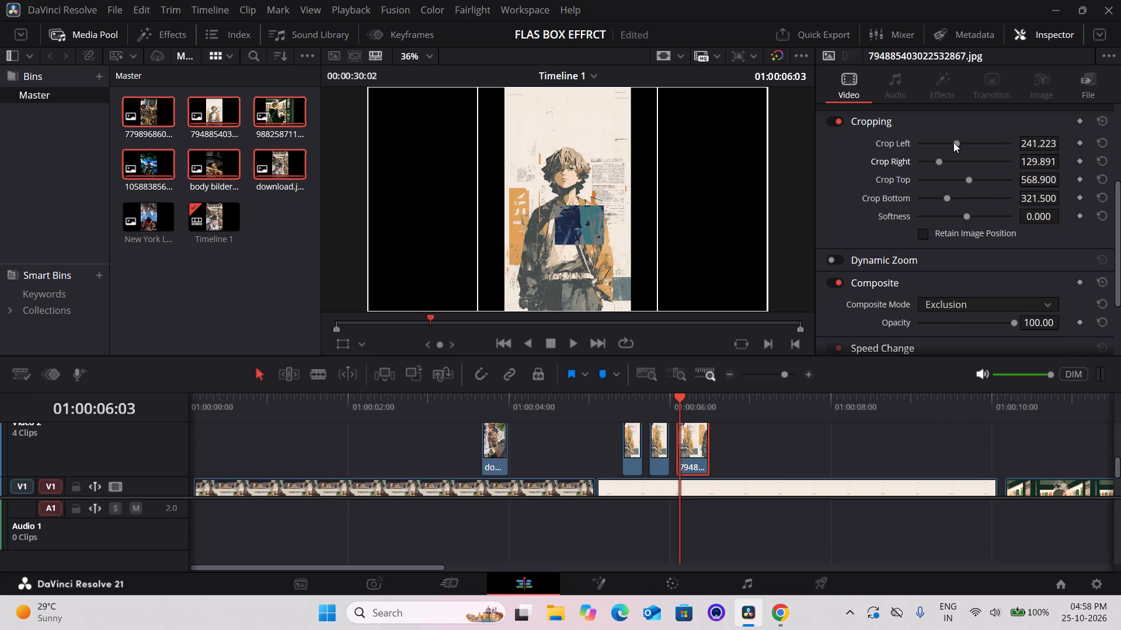
pyautogui.moveTo(955, 139); pyautogui.dragTo(945, 141)
pyautogui.moveTo(966, 178); pyautogui.dragTo(944, 183)
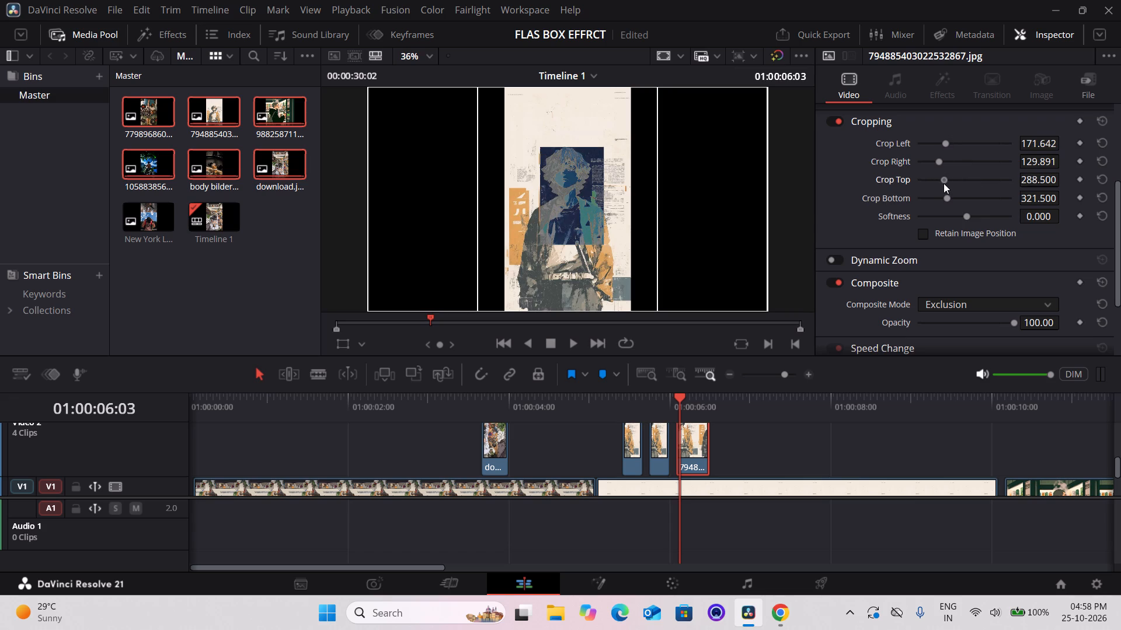
pyautogui.moveTo(944, 183); pyautogui.dragTo(942, 185)
pyautogui.moveTo(945, 195); pyautogui.dragTo(953, 195)
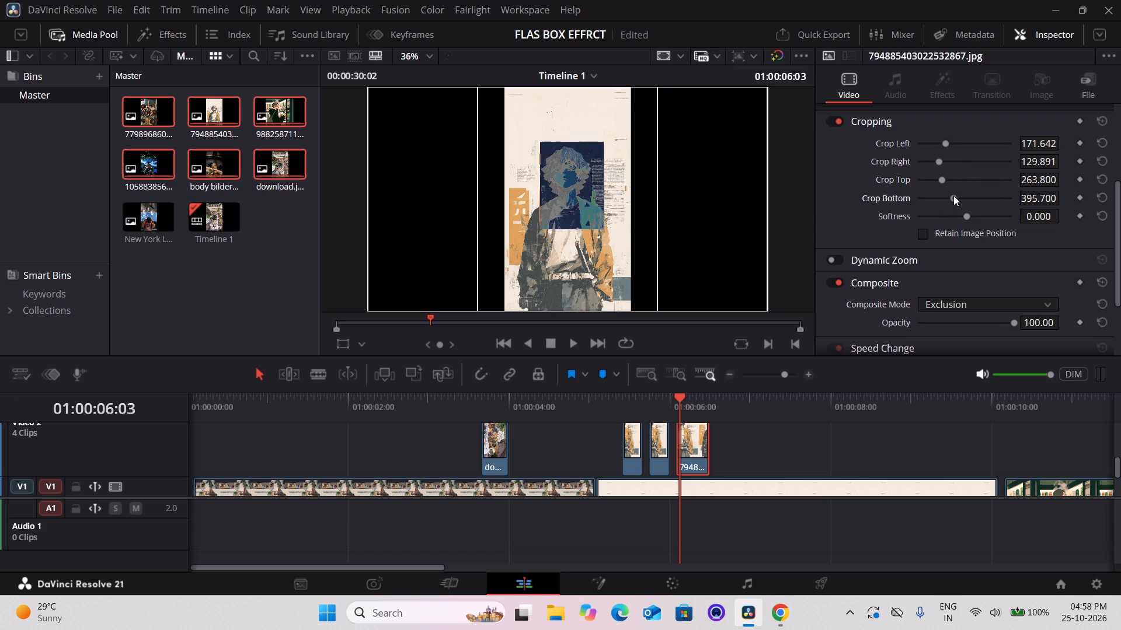
pyautogui.moveTo(953, 195); pyautogui.dragTo(963, 193)
pyautogui.moveTo(944, 139); pyautogui.dragTo(952, 146)
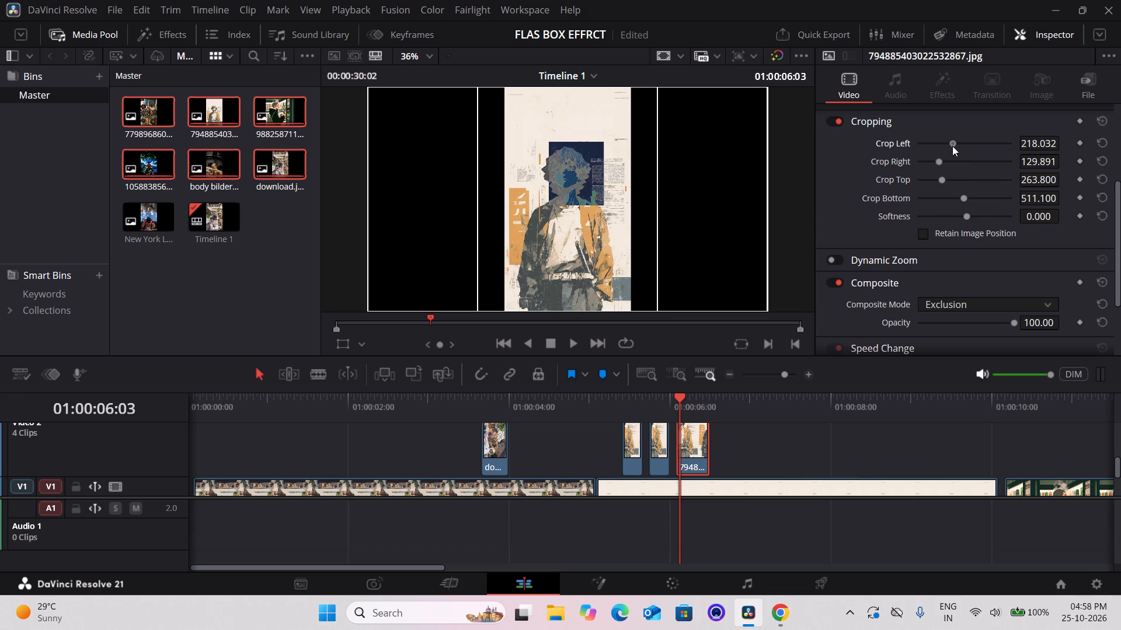
pyautogui.moveTo(952, 146); pyautogui.dragTo(945, 146)
pyautogui.click(940, 178)
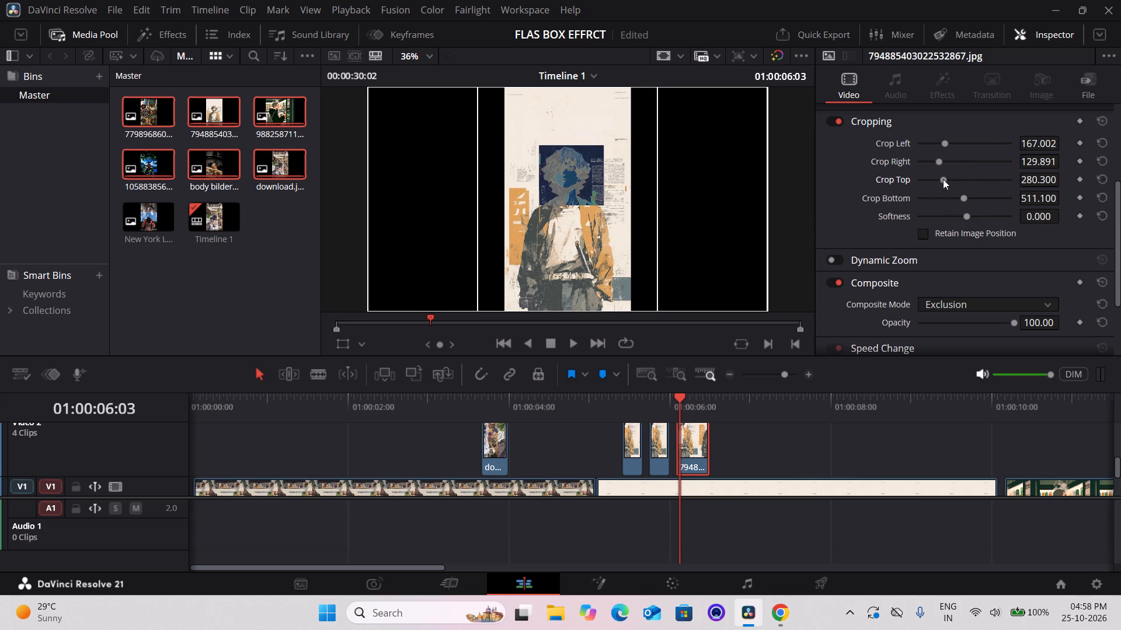
pyautogui.moveTo(937, 157); pyautogui.dragTo(946, 158)
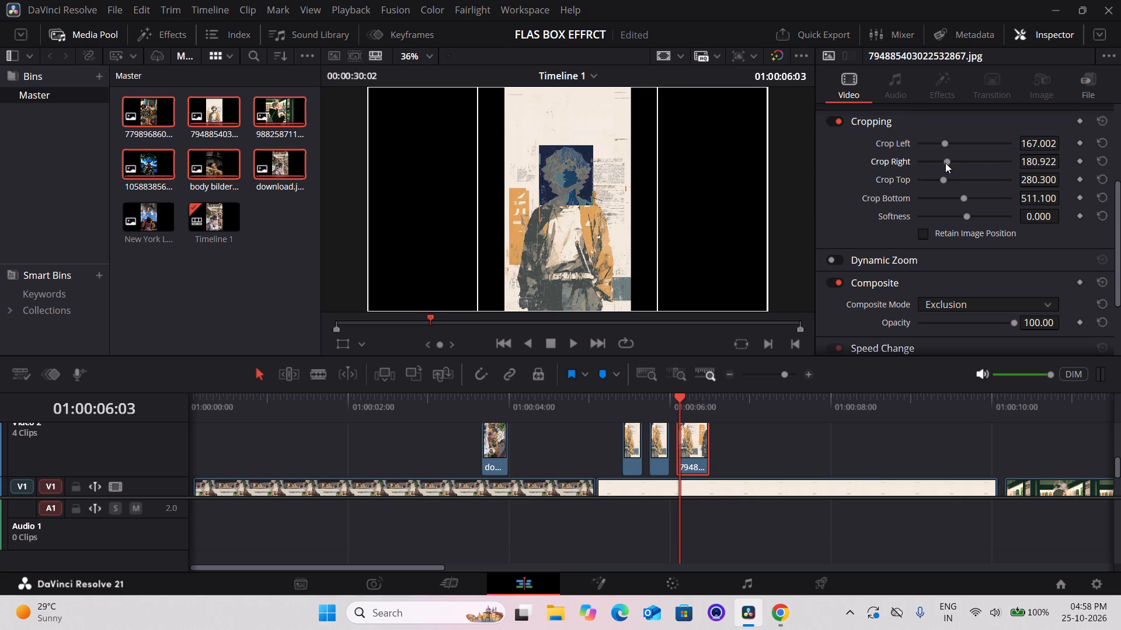
# Offset the head-box Exclusion piece horizontally with a Position X of 23.
pyautogui.scroll(1, 945, 163)
pyautogui.scroll(3, 845, 182)
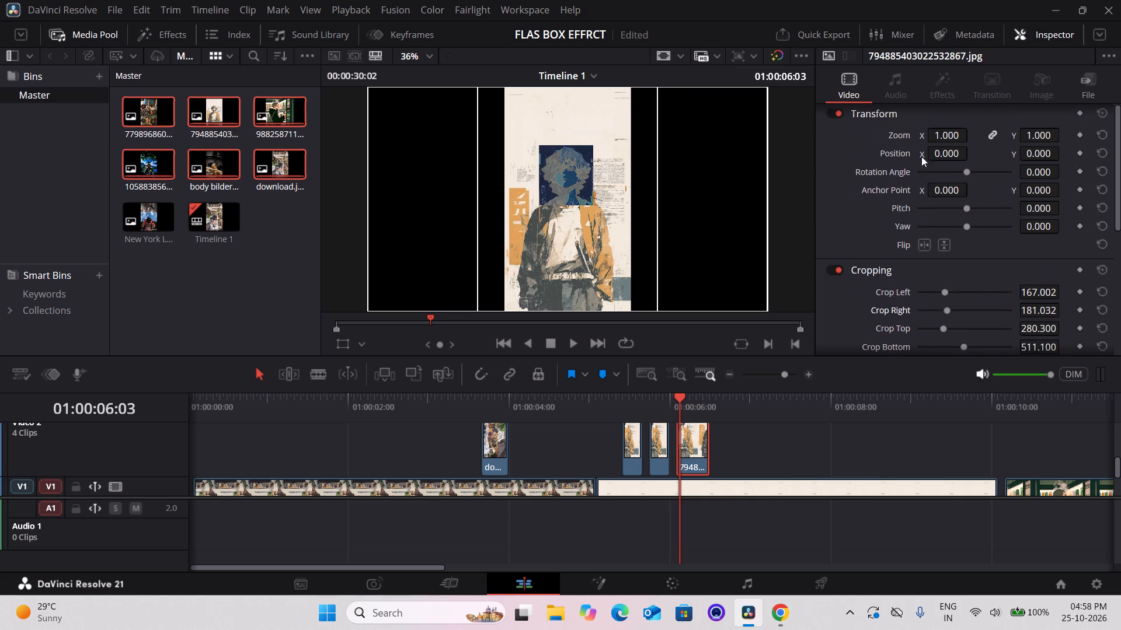
pyautogui.moveTo(952, 157); pyautogui.dragTo(969, 157)
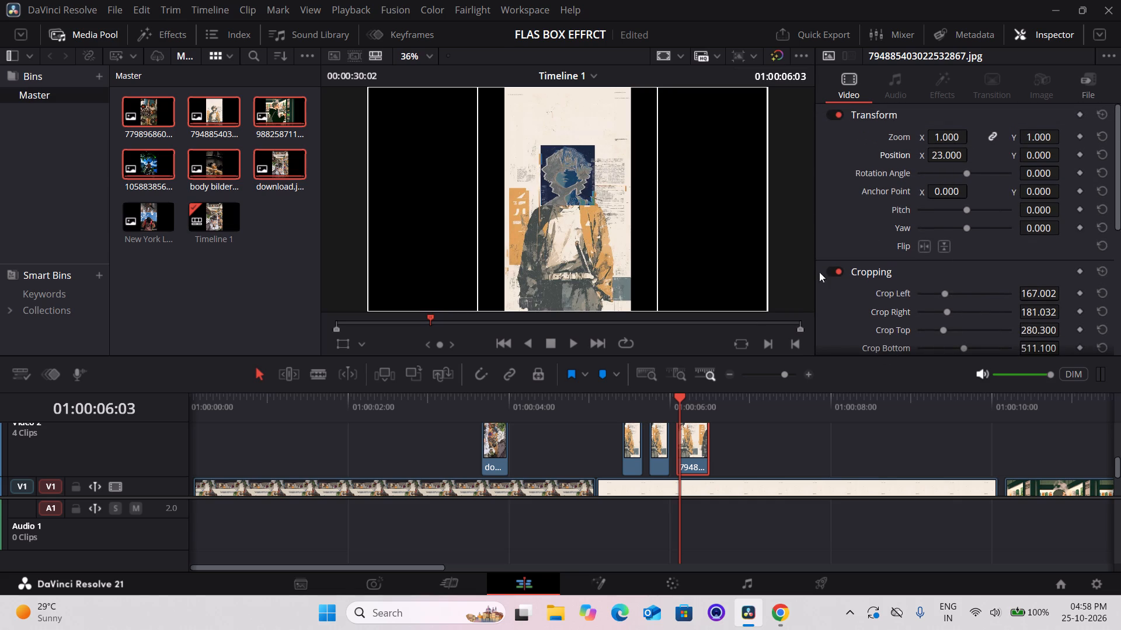
# Play back the overlays and shift the three Video 2 pieces about two frames earlier, starting at about 01:00:05:08, 05:16 and 06:00.
pyautogui.click(530, 396)
pyautogui.press('space')
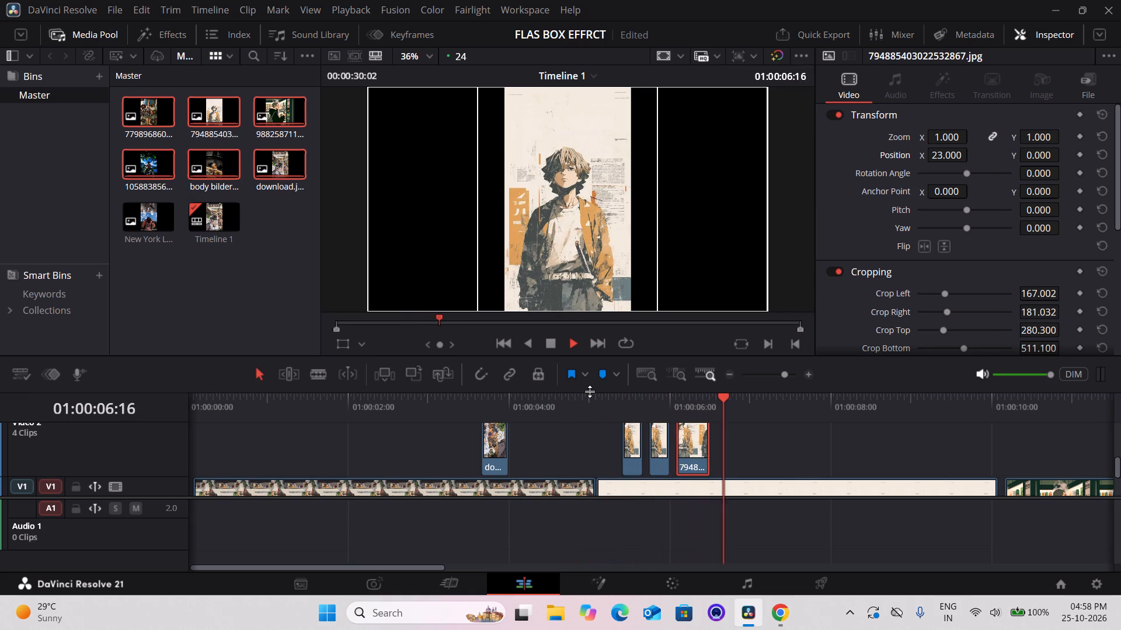
pyautogui.press('space')
pyautogui.moveTo(638, 444); pyautogui.dragTo(621, 440)
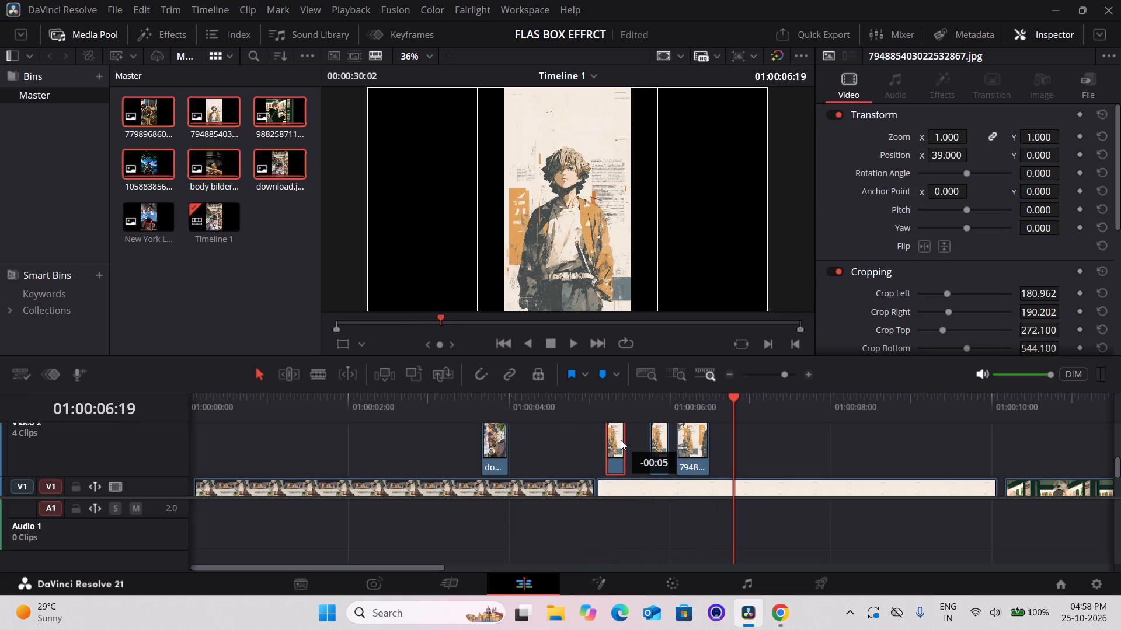
pyautogui.moveTo(621, 440); pyautogui.dragTo(628, 440)
pyautogui.moveTo(654, 443); pyautogui.dragTo(645, 444)
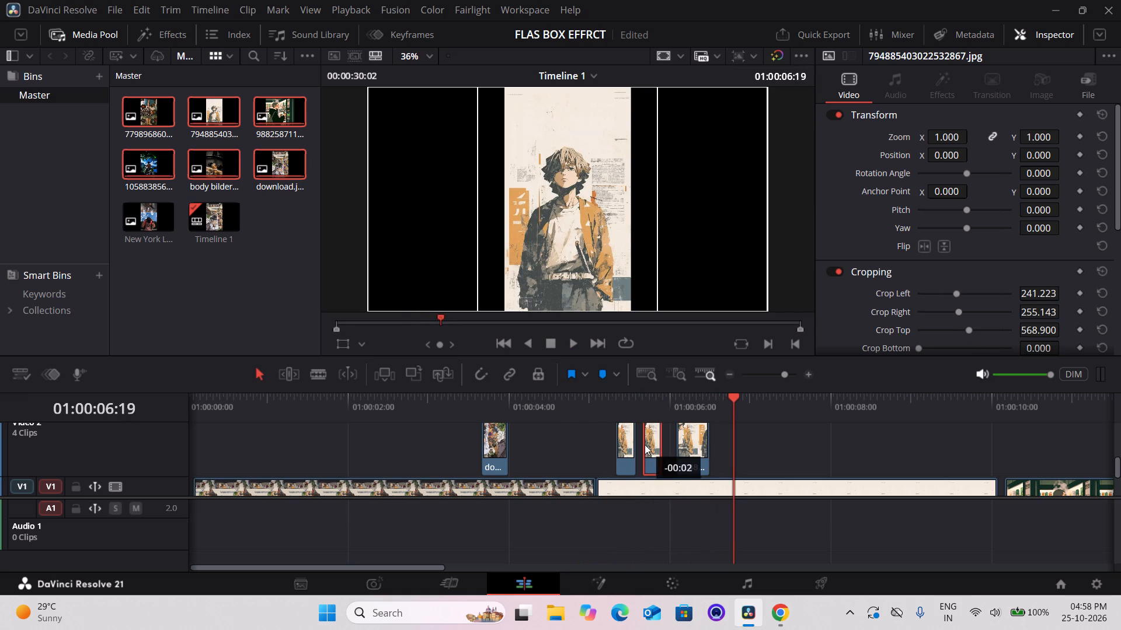
pyautogui.moveTo(645, 444); pyautogui.dragTo(646, 444)
pyautogui.moveTo(688, 446); pyautogui.dragTo(680, 446)
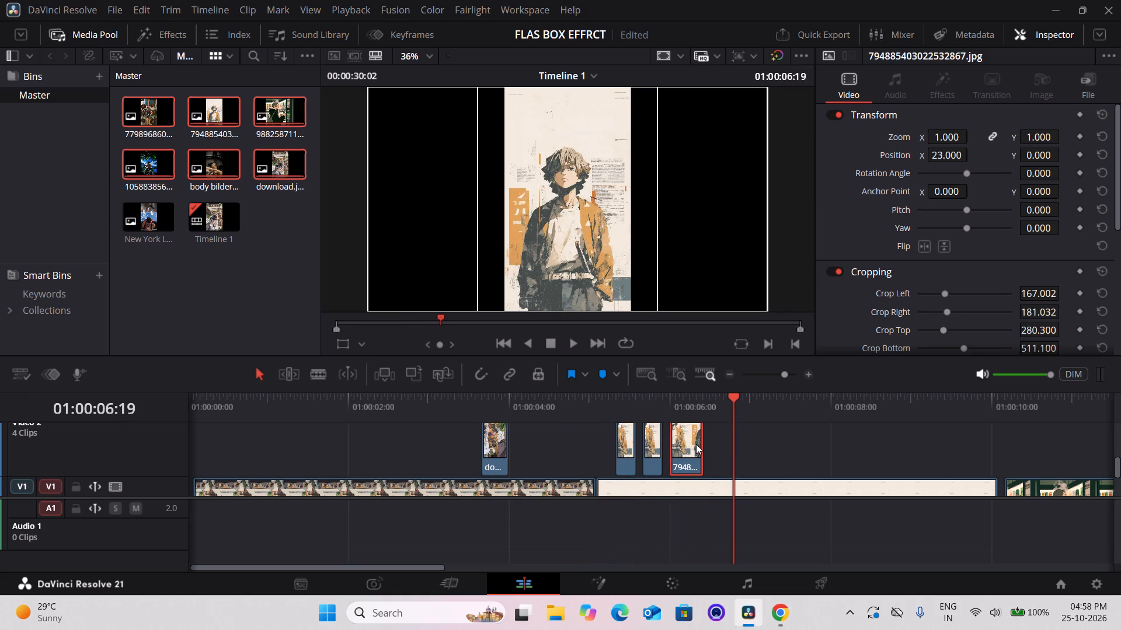
# Trim the end of the last Video 2 piece to about 01:00:06:05, matching the short overlays before it.
pyautogui.moveTo(701, 444); pyautogui.dragTo(684, 446)
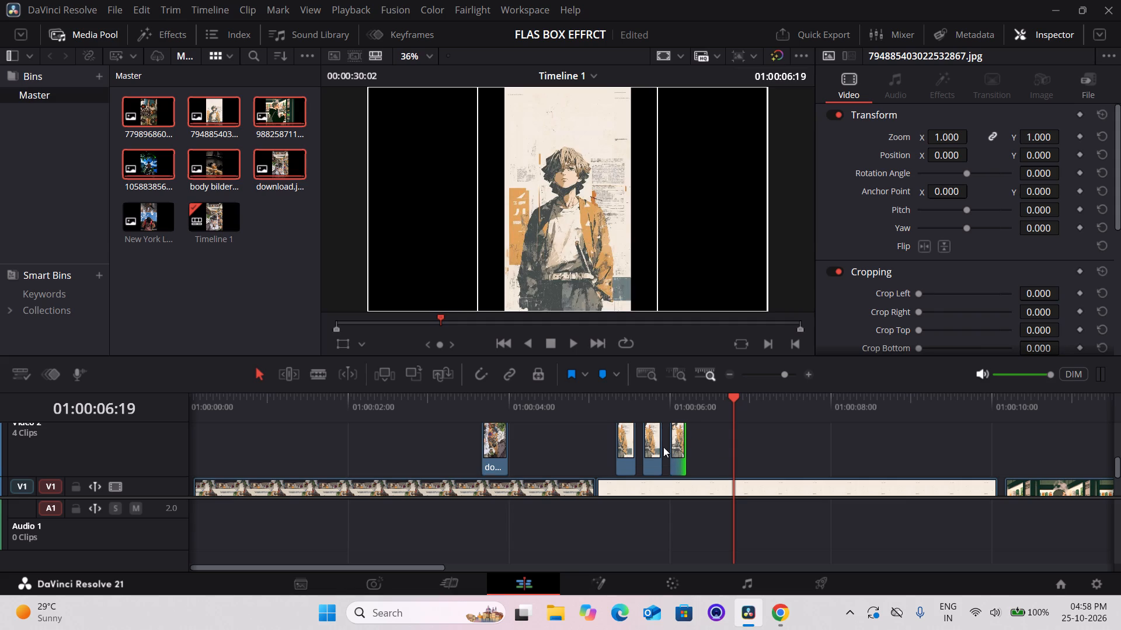
# Play the timeline from about 01:00:05:00 to review the timing of the three flash overlays on the second image.
pyautogui.click(659, 446)
pyautogui.moveTo(583, 404); pyautogui.dragTo(591, 409)
pyautogui.press('space')
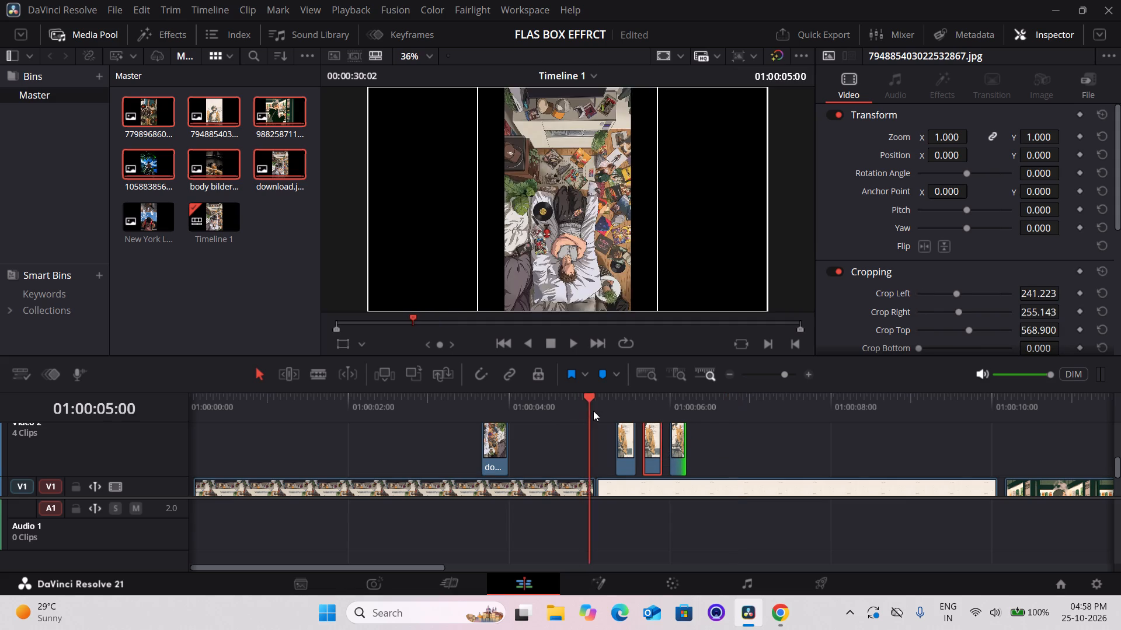
pyautogui.press('space')
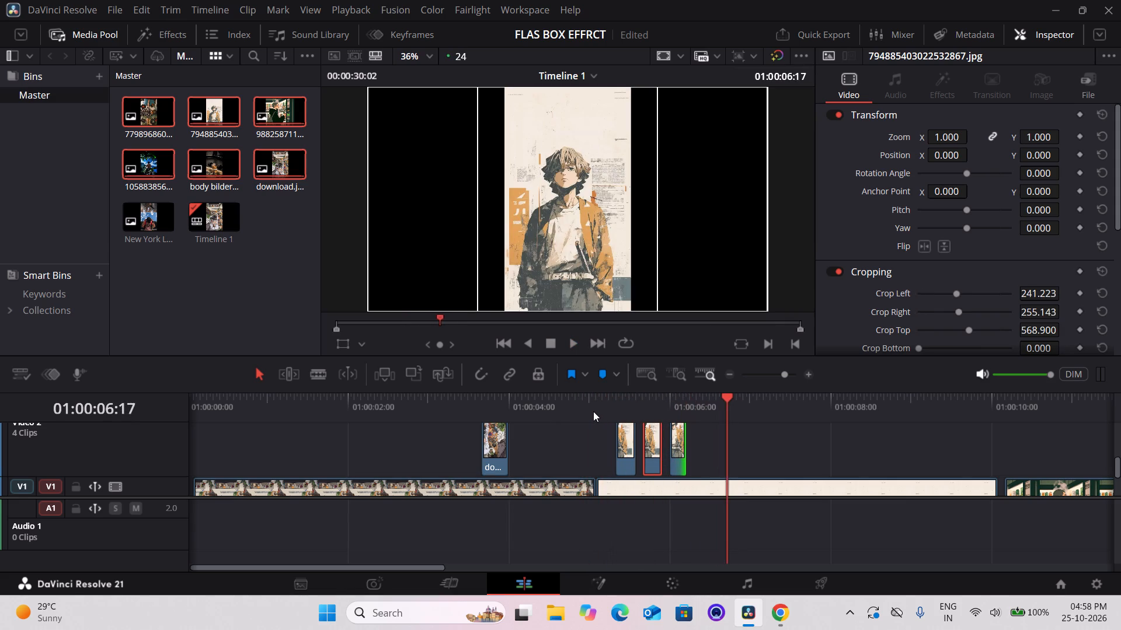
pyautogui.click(594, 411)
pyautogui.press('space')
pyautogui.press('space')
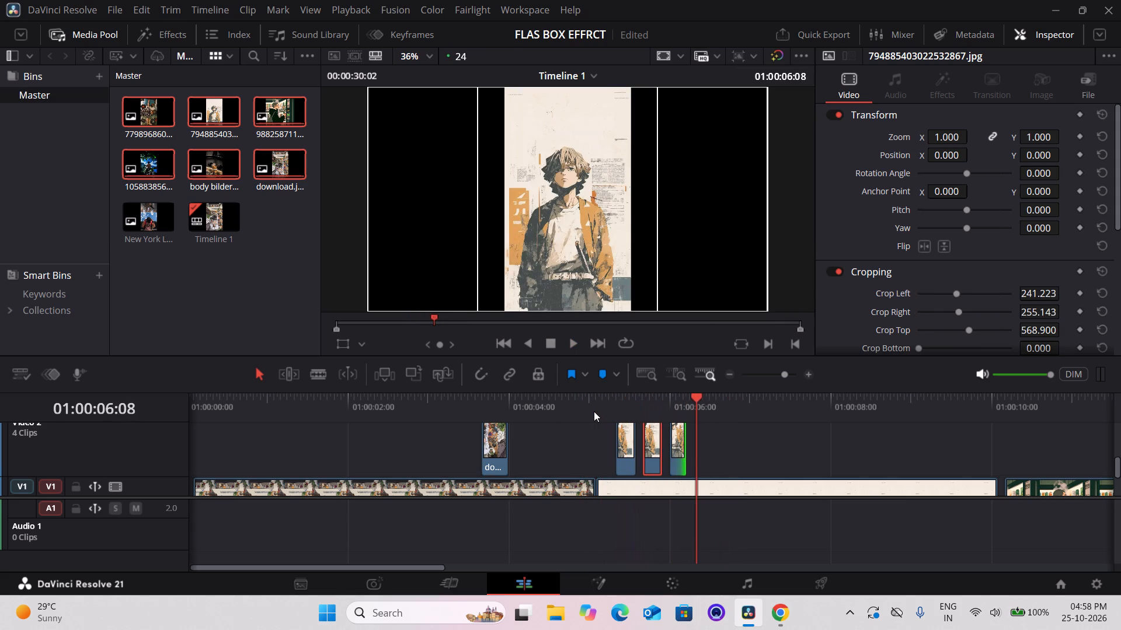
# Switch to the box flash transition tutorial in Chrome and resume its playback.
pyautogui.click(777, 623)
pyautogui.click(580, 393)
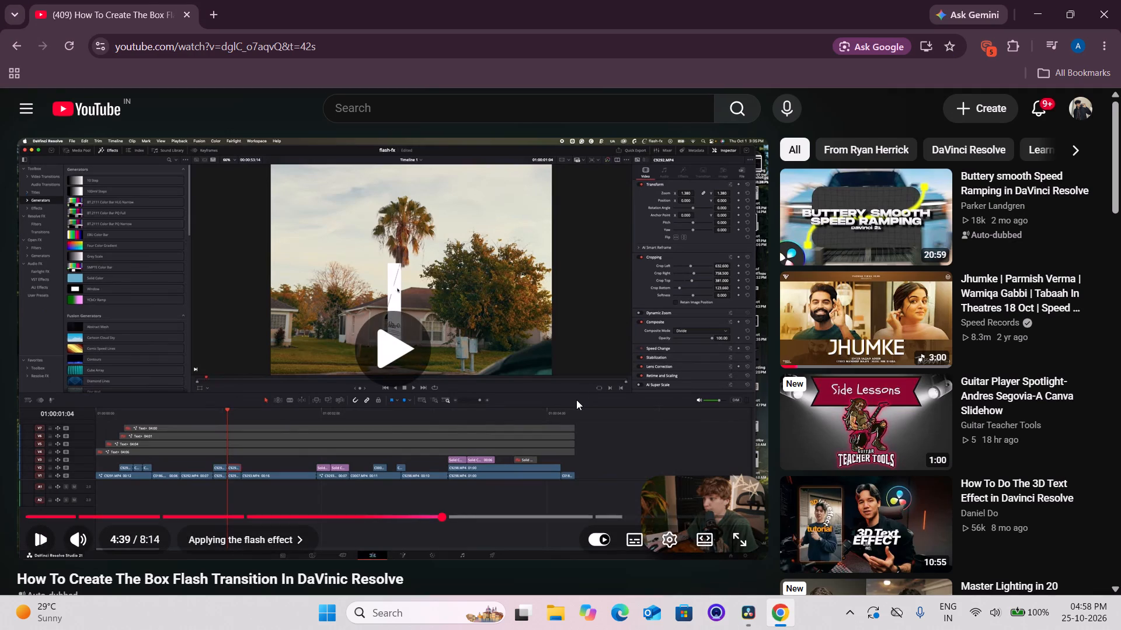